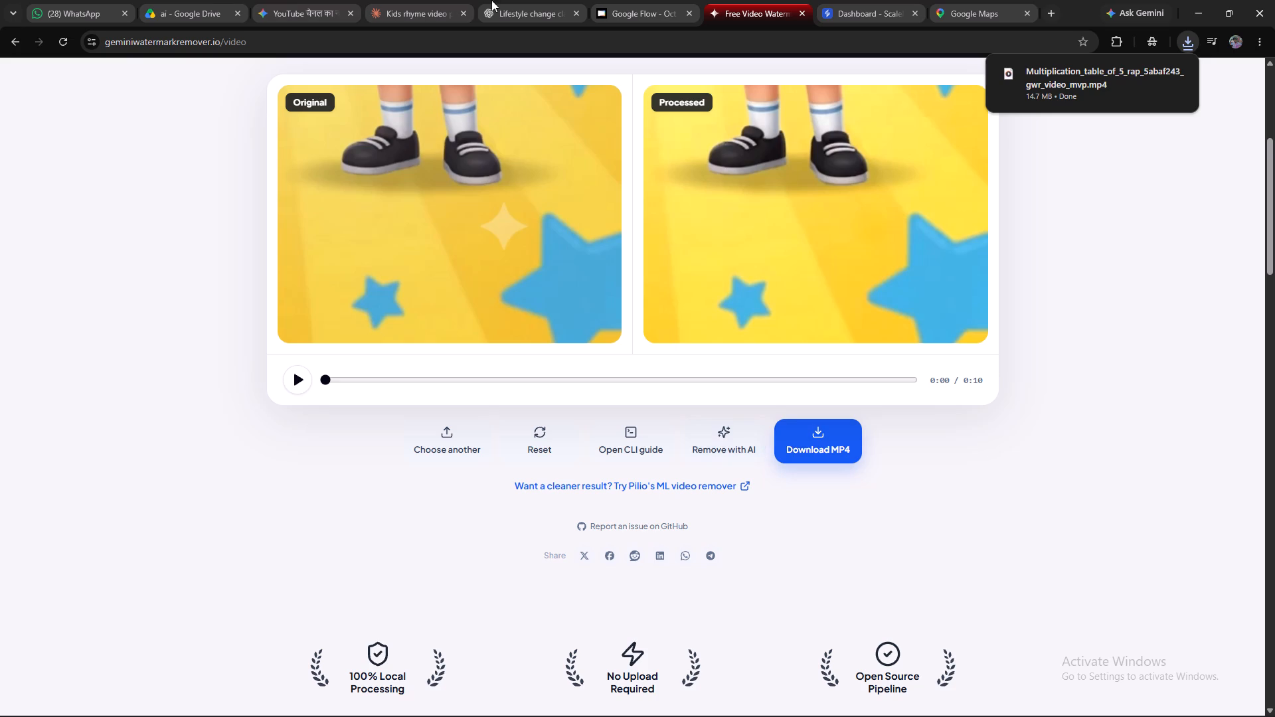
Open openart.ai in a new browser tab and enter its free creation workspace.
click(1049, 11)
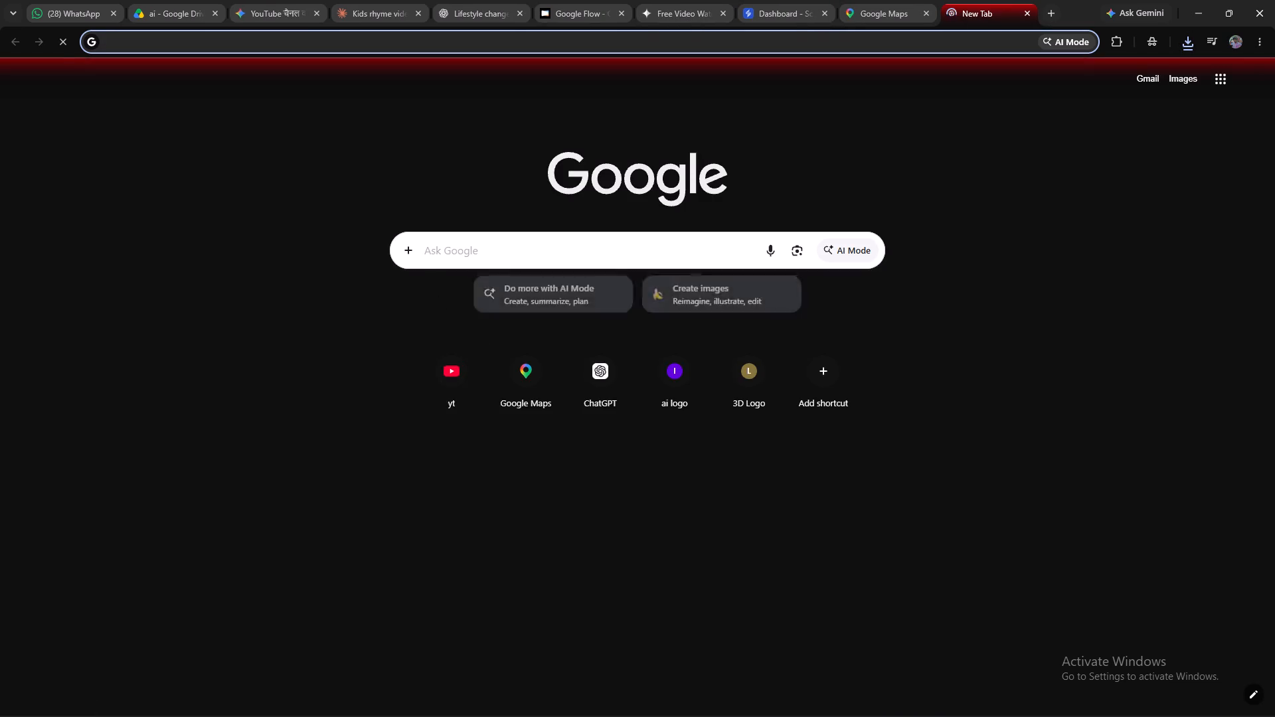
click(483, 248)
text(open)
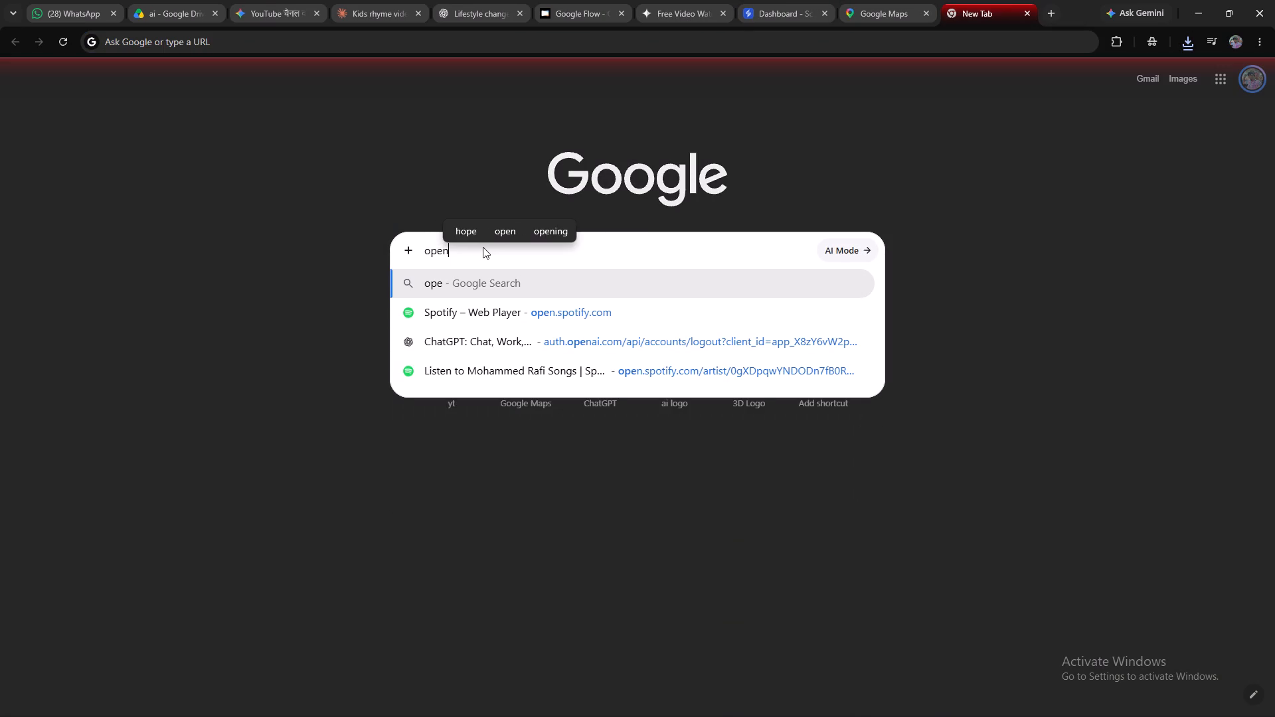
text(art)
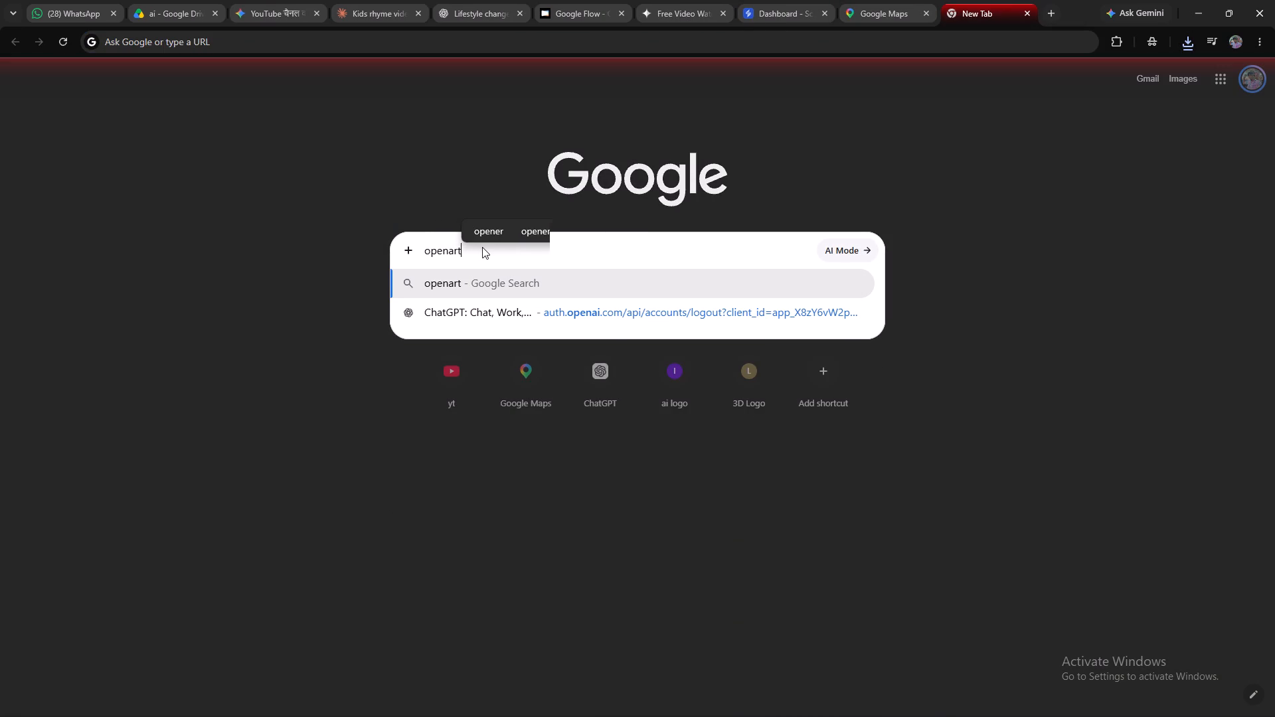
key(period)
text(ai)
key(Return)
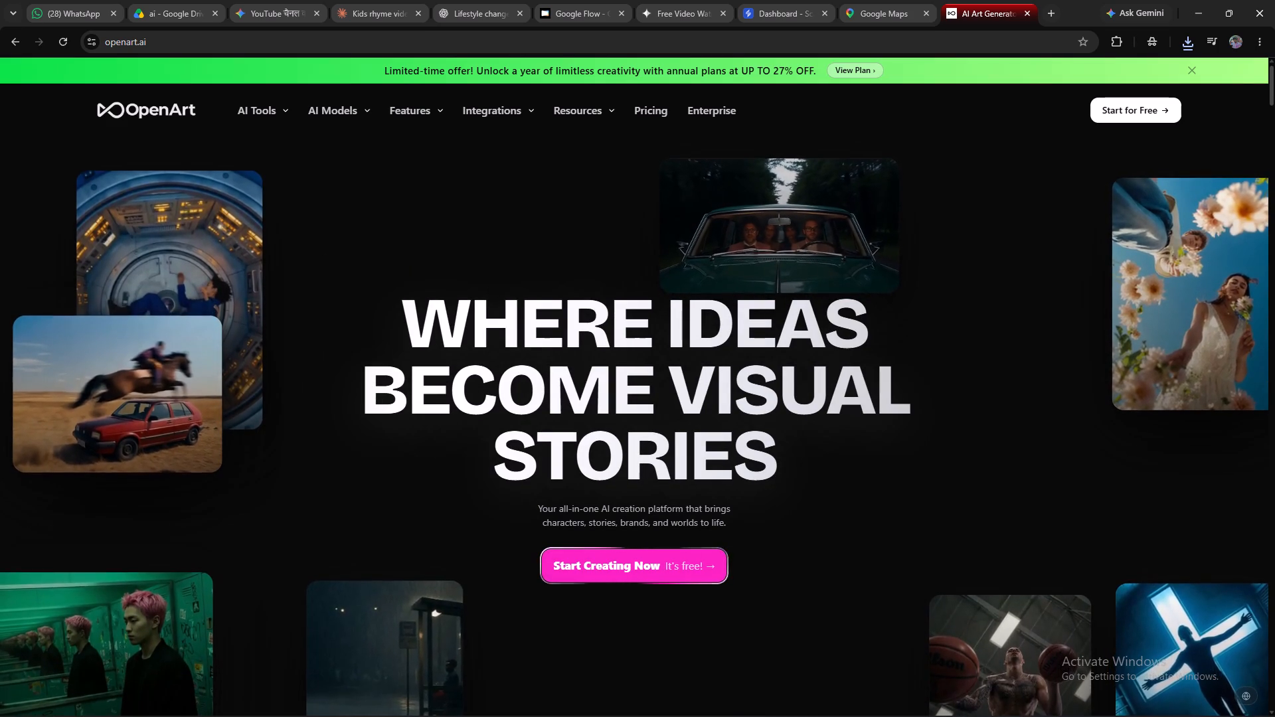
click(654, 549)
click(646, 566)
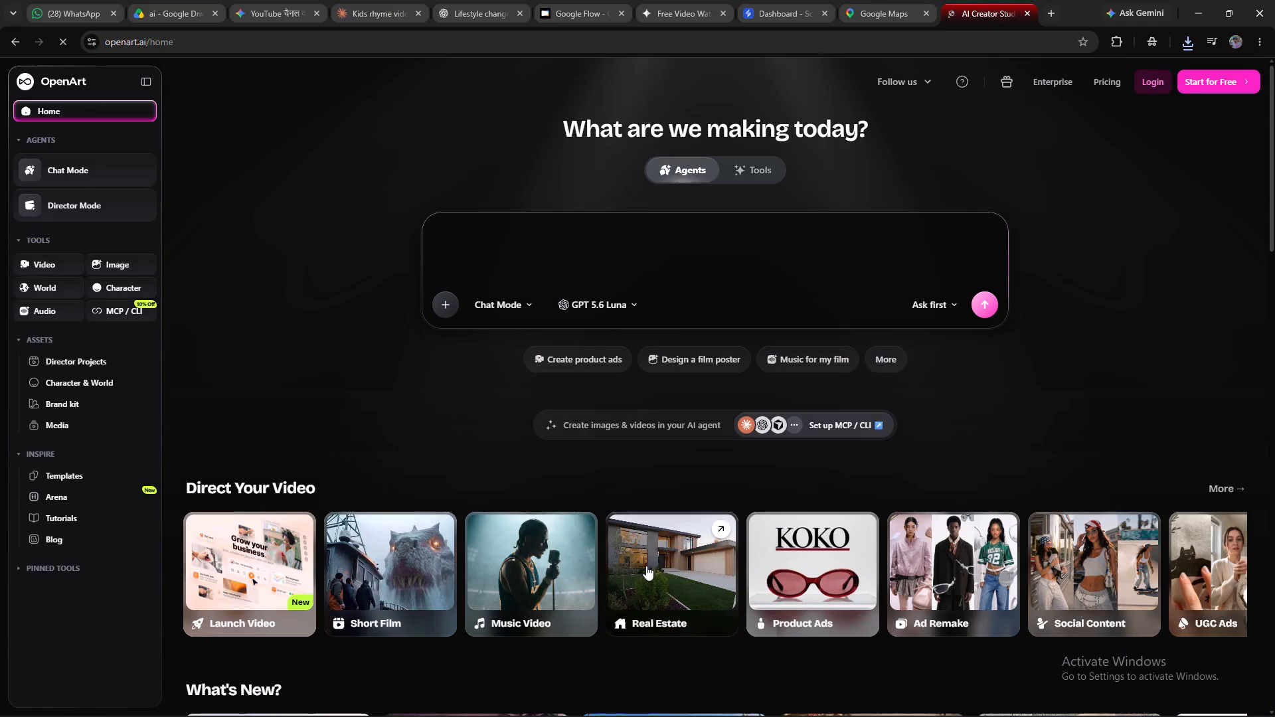
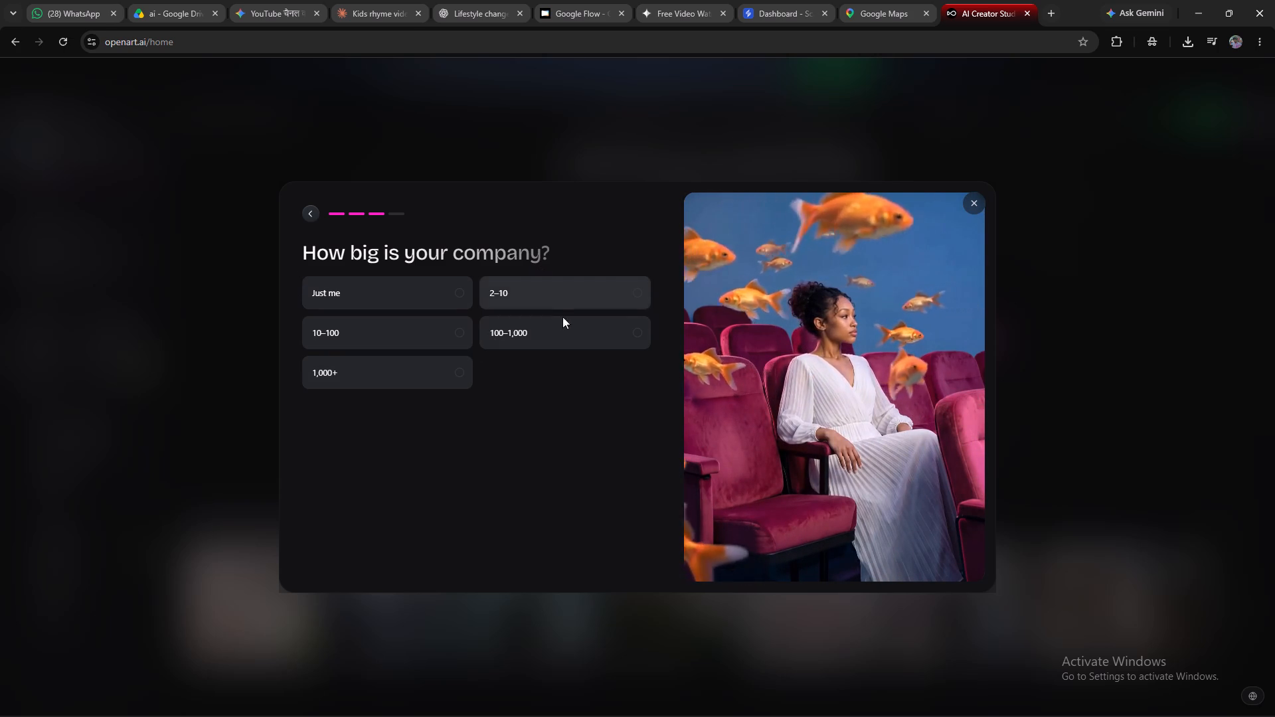
Complete the onboarding survey with company size 2–10 and Social & short-form video as the content type, and dismiss it.
click(574, 295)
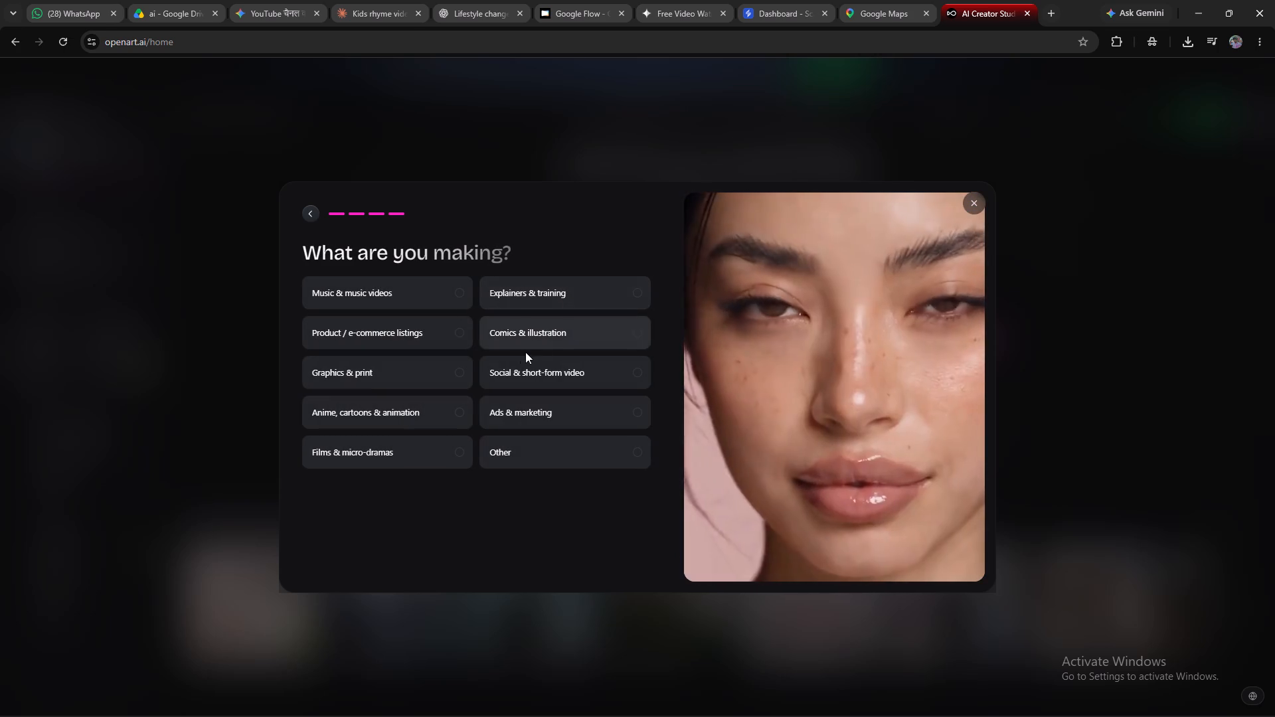
click(529, 370)
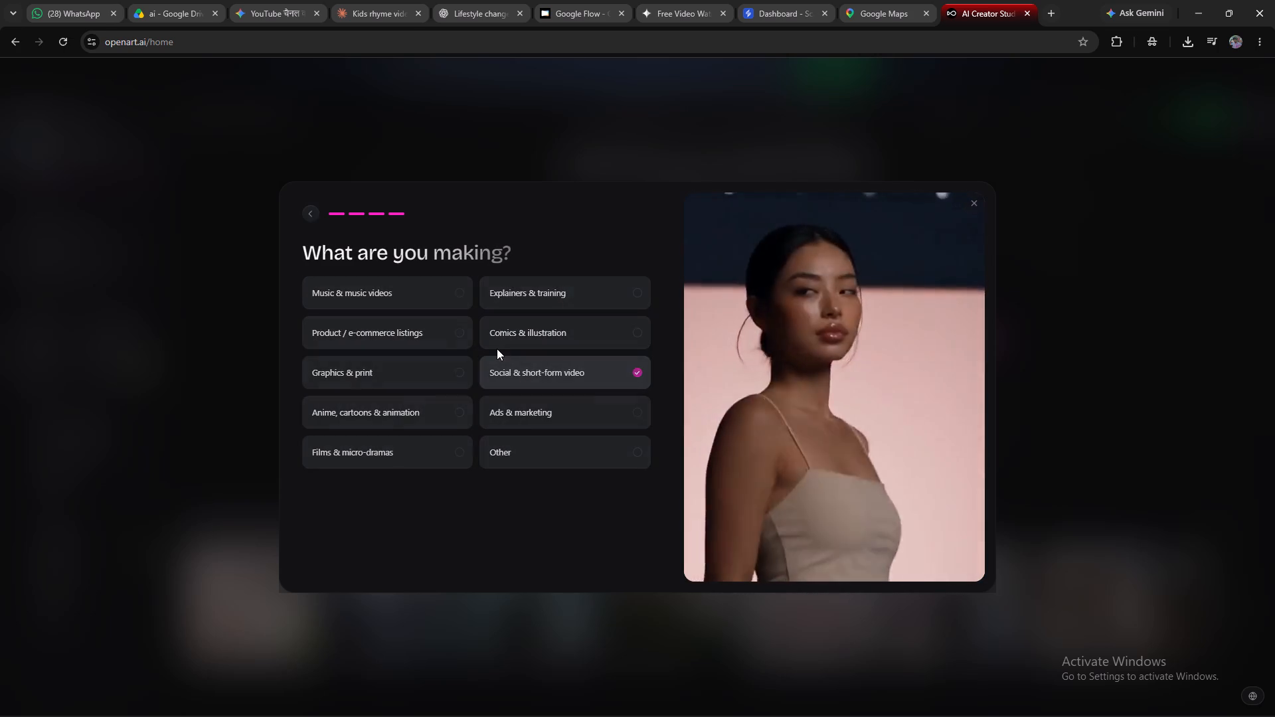
click(649, 473)
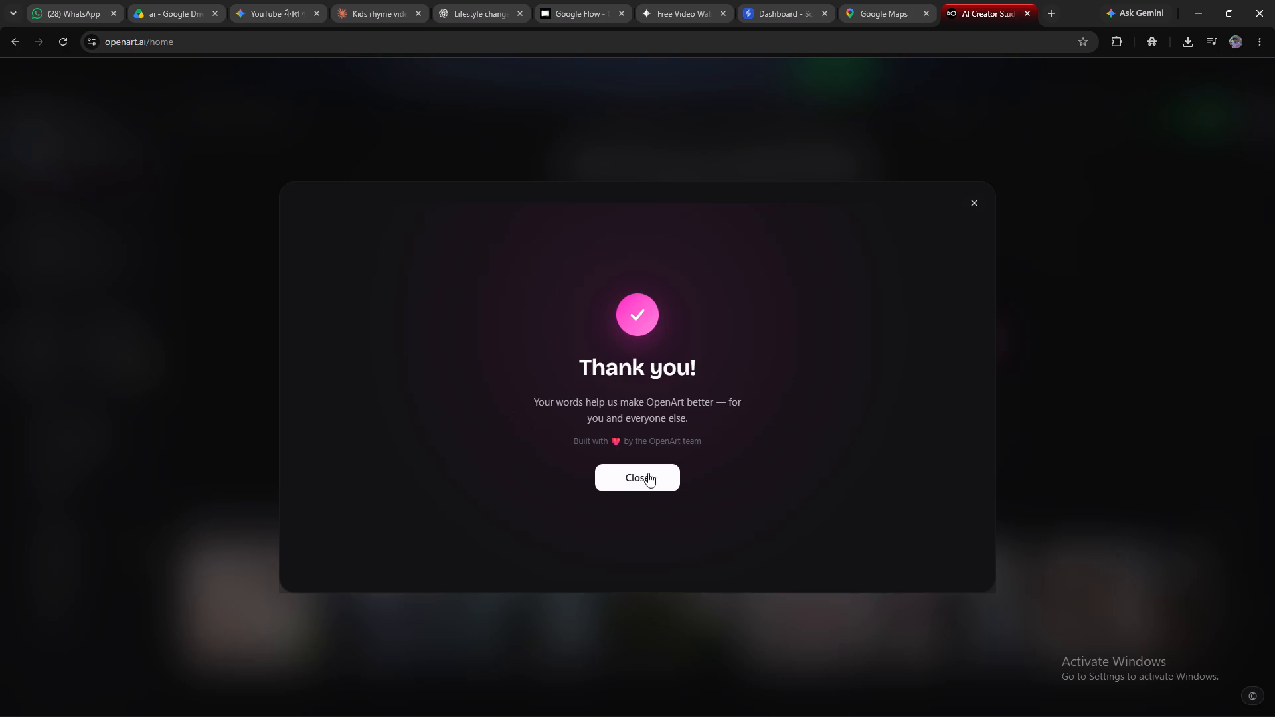
Attach the recently downloaded WhatsApp JPEG image to the OpenArt chat prompt.
click(1181, 44)
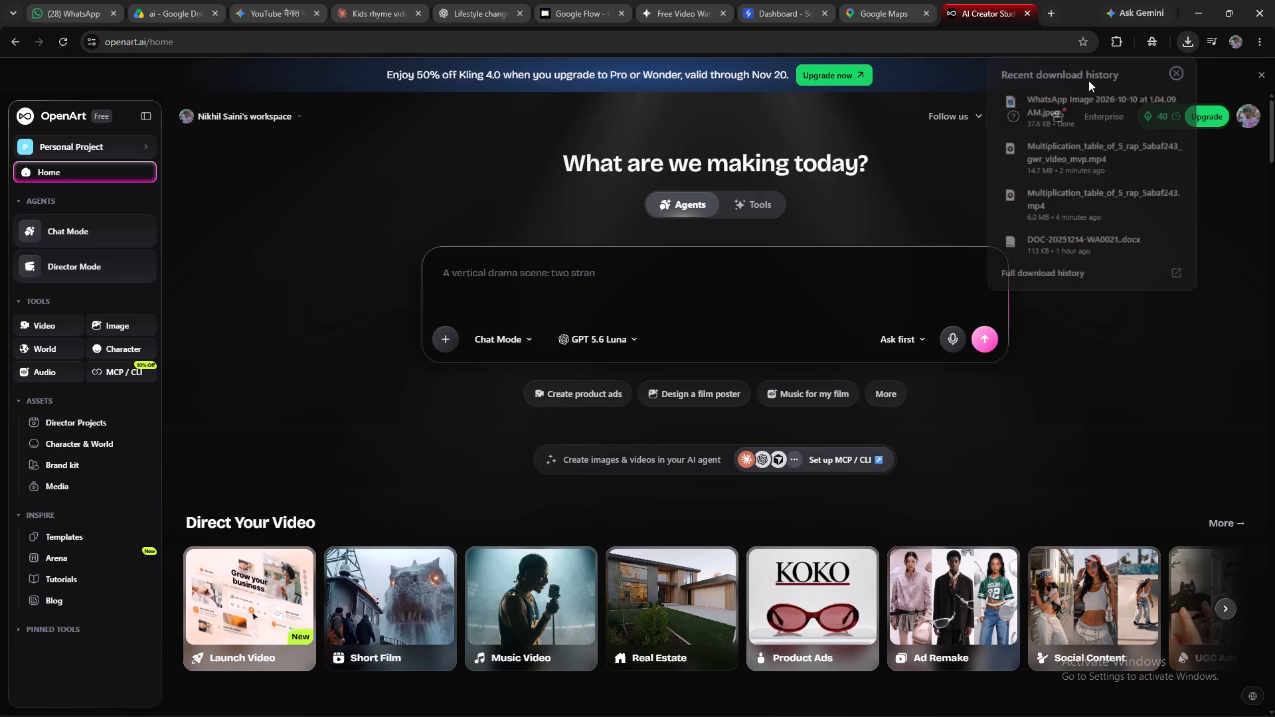
drag(1041, 98, 653, 315)
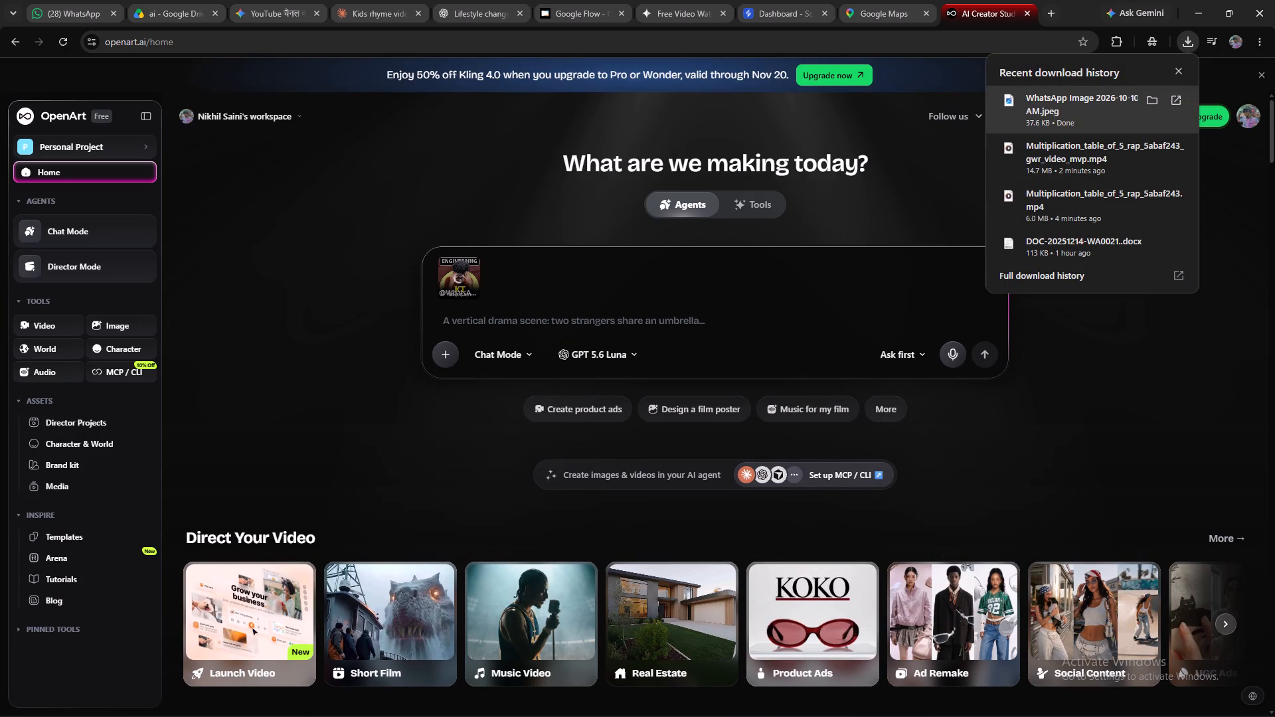
Enter "make a video" as the prompt text accompanying the attached image.
click(461, 319)
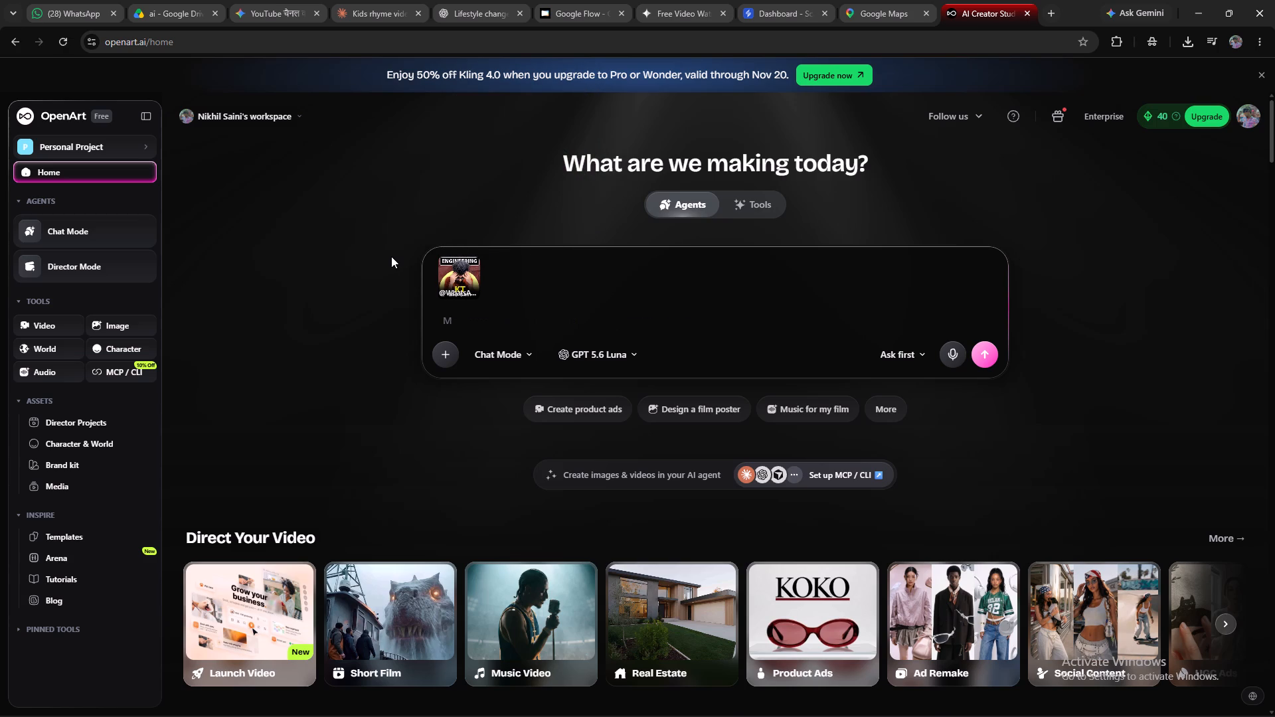
click(549, 317)
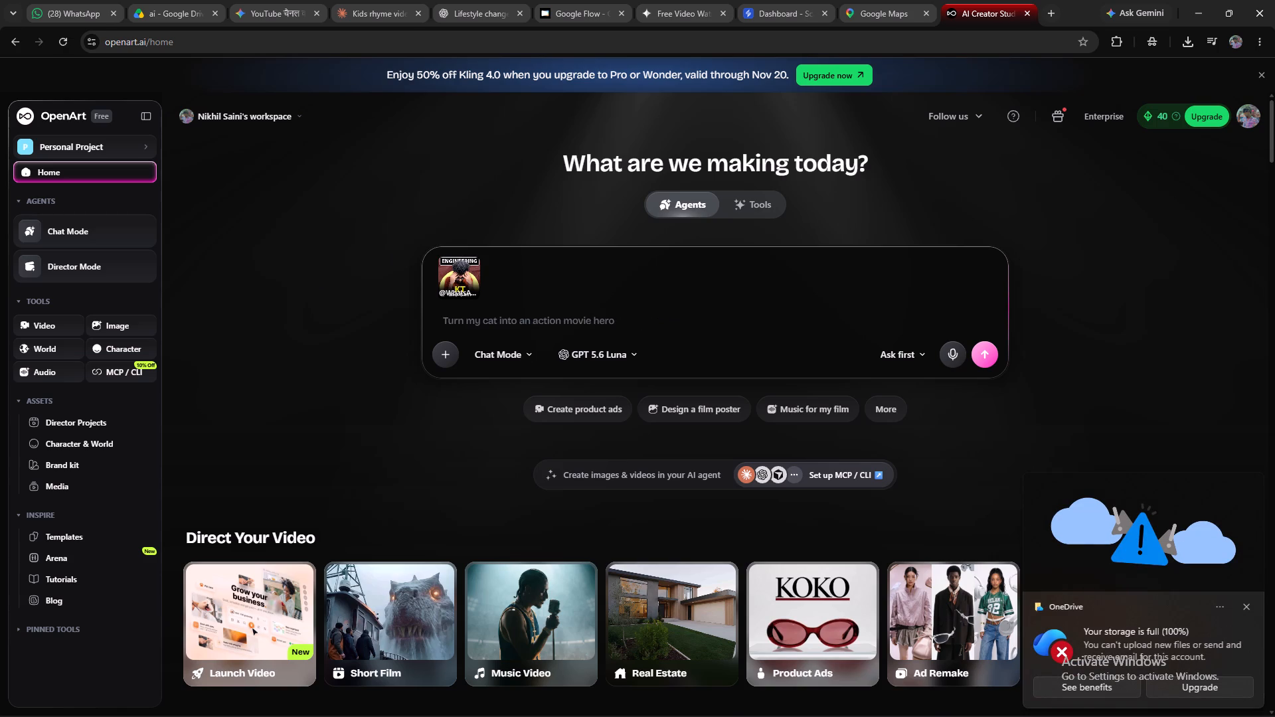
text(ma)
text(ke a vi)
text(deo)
Open the choice of AI models for the chat prompt.
click(605, 358)
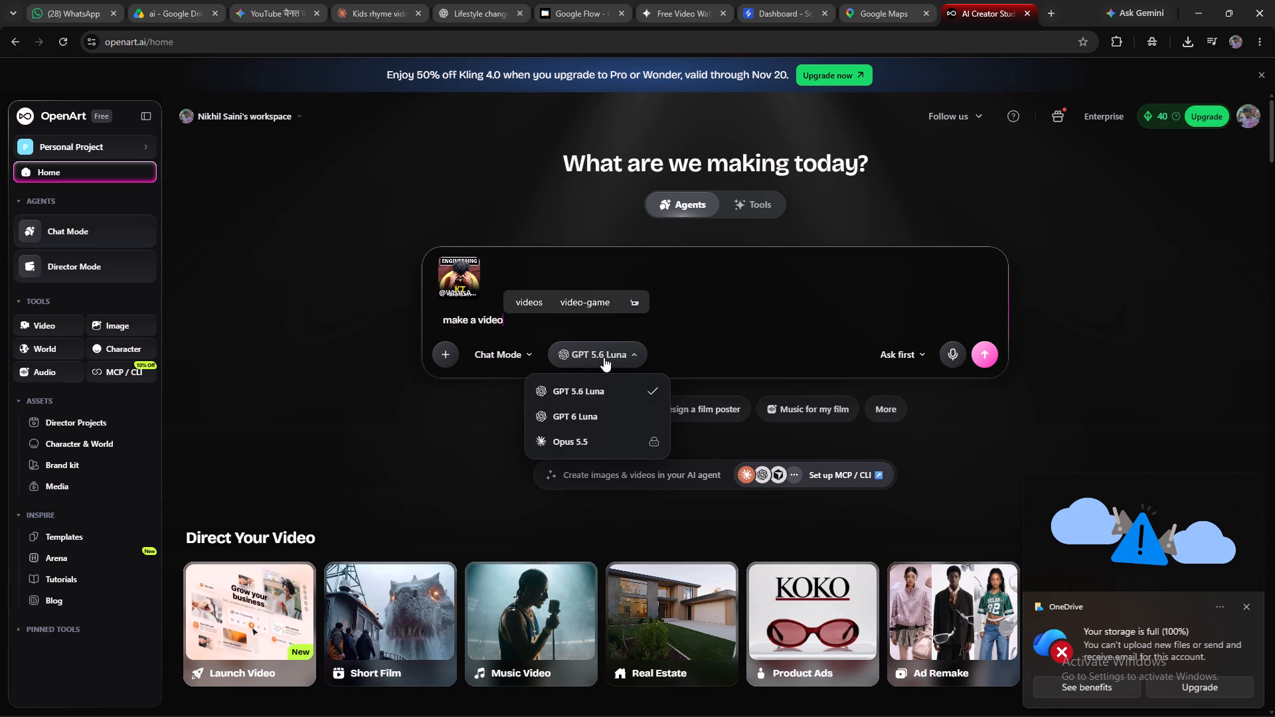
Submit the "make a video" prompt with the attached image in Chat Mode using GPT 5.6 Luna, and show only the current chat's creations.
click(602, 356)
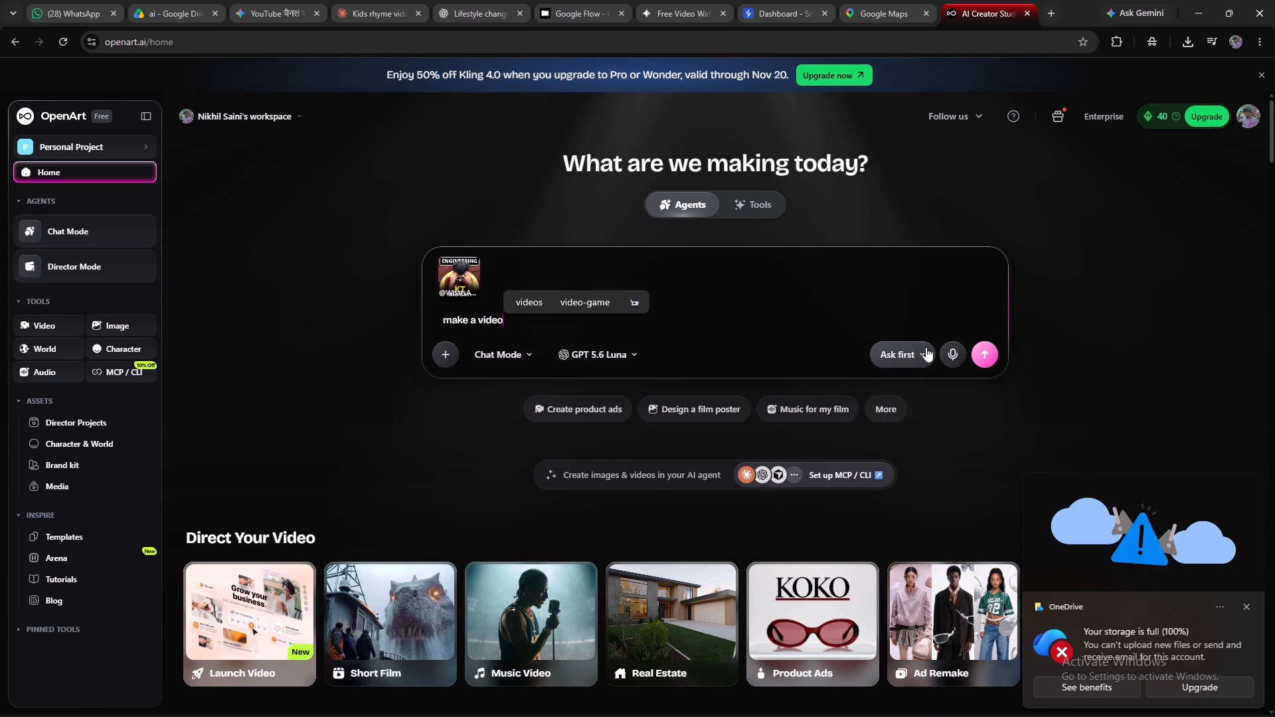
click(982, 349)
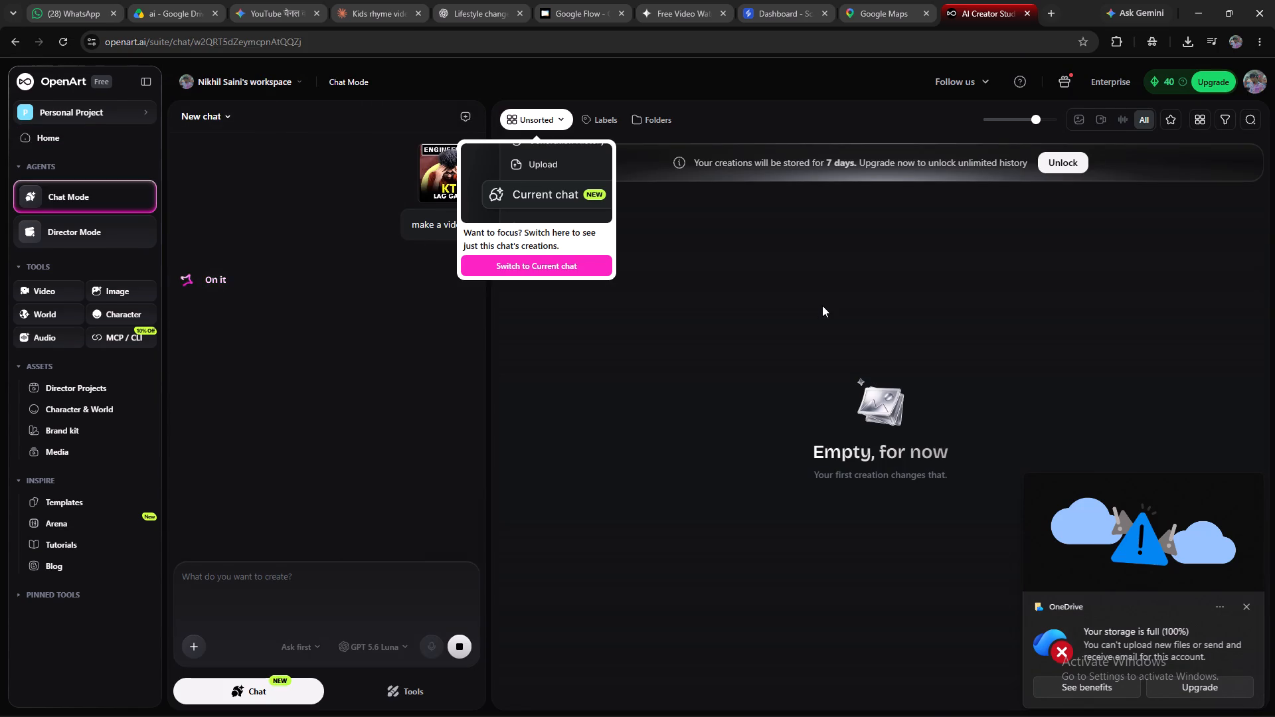
click(545, 259)
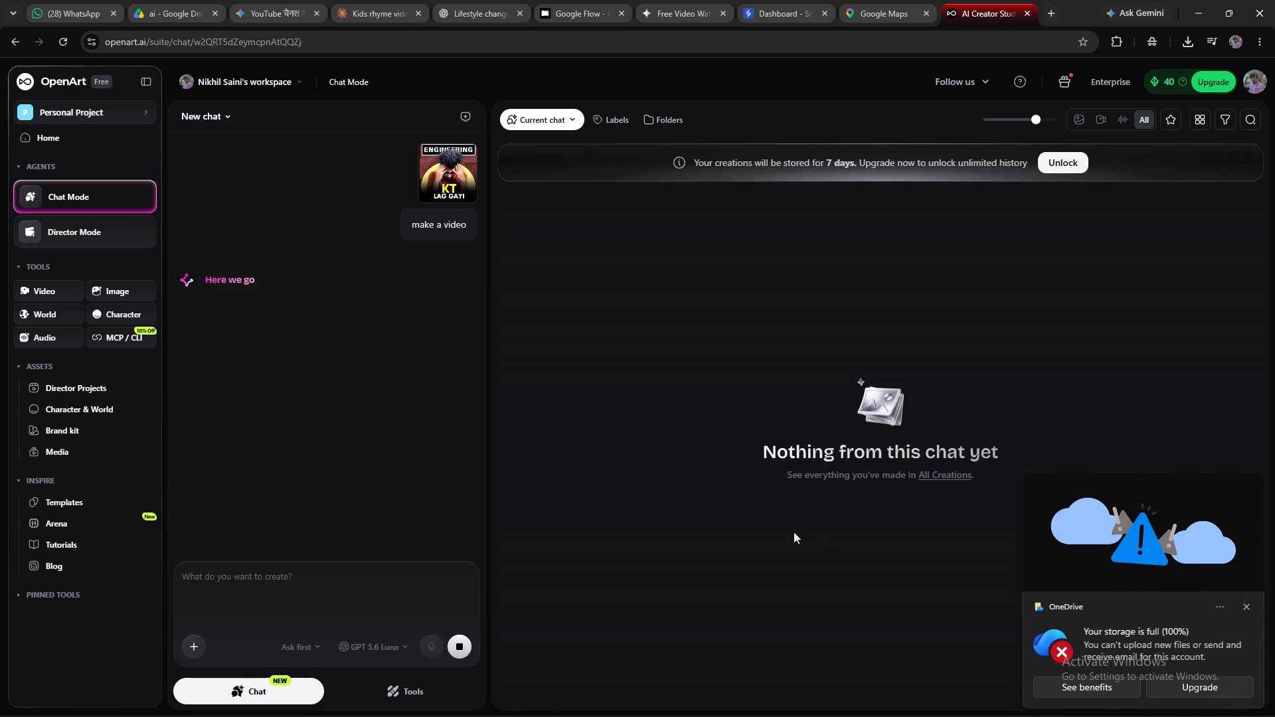
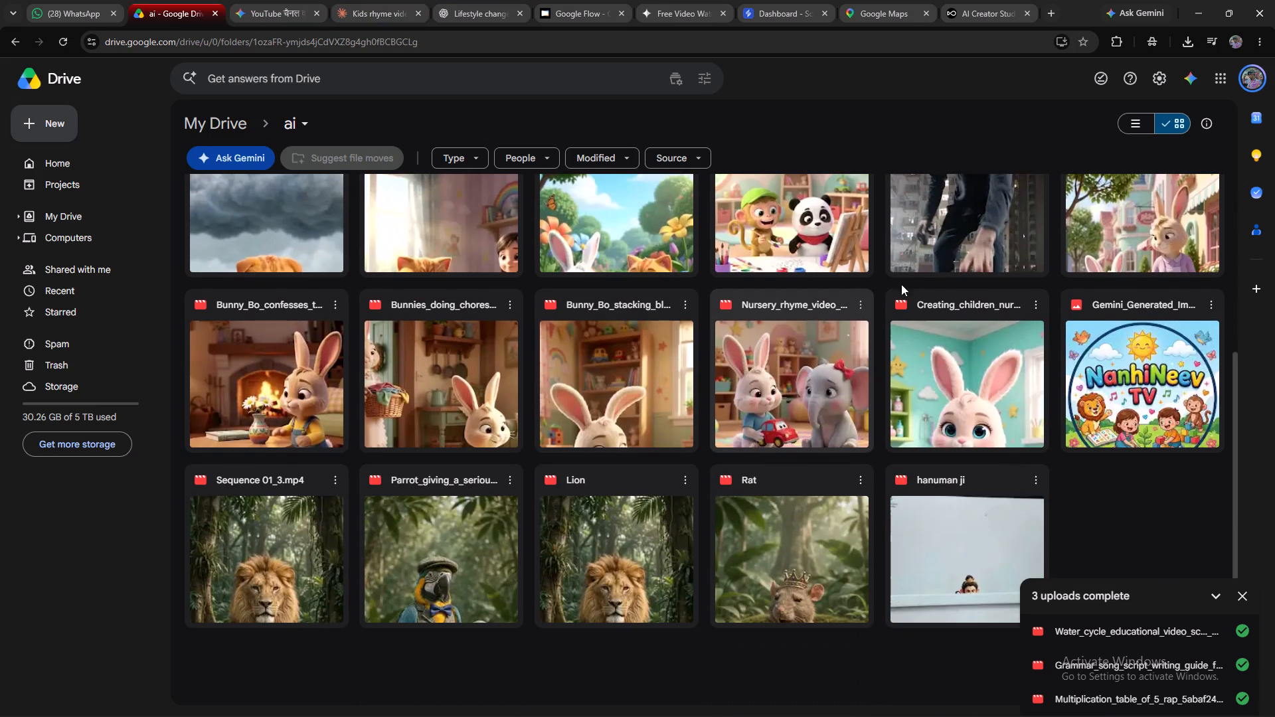
Preview the ai page.mp4 video from the ai folder with the system volume raised, pausing partway and closing the preview.
scroll(1043, 262, up, 1)
double_click(1033, 263)
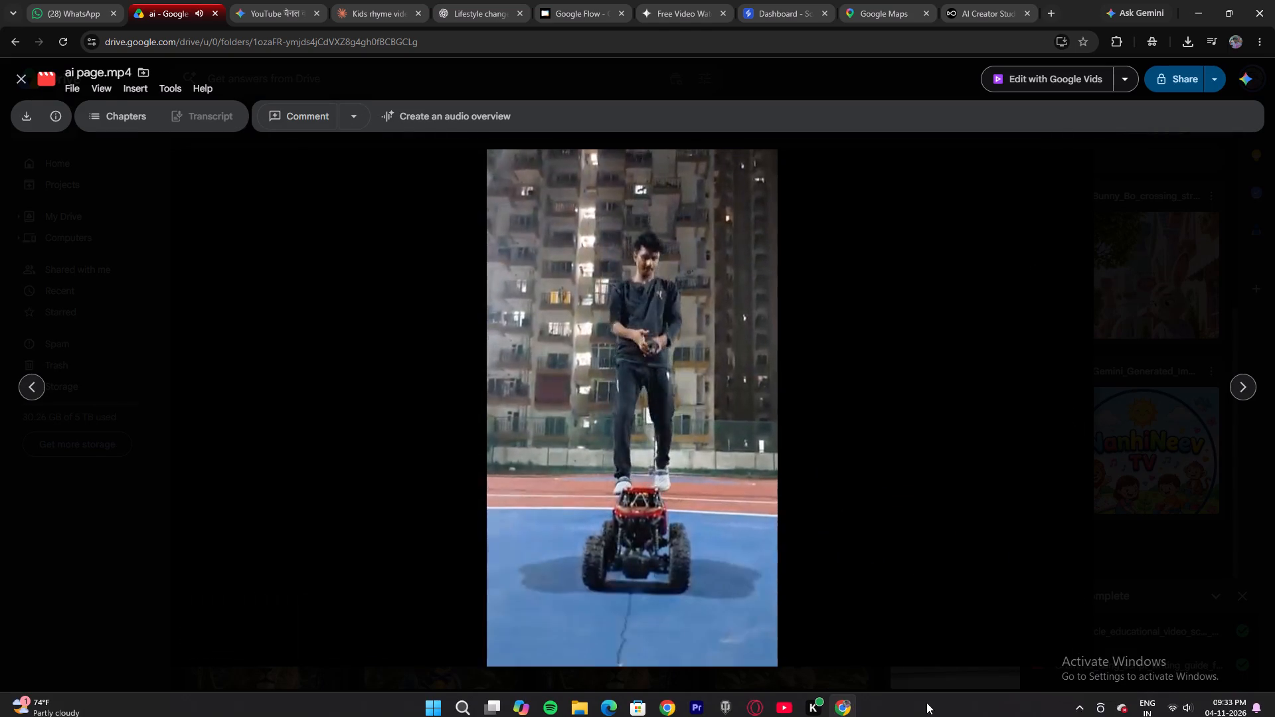
click(1179, 694)
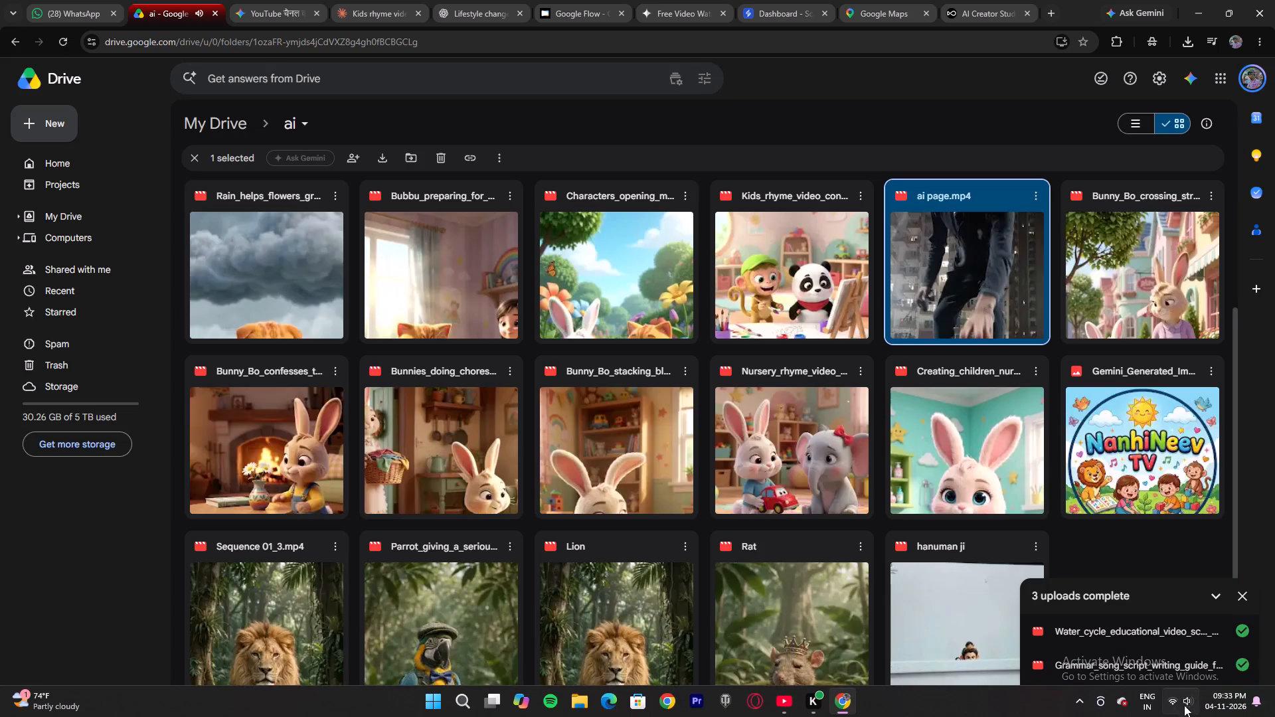
double_click(920, 256)
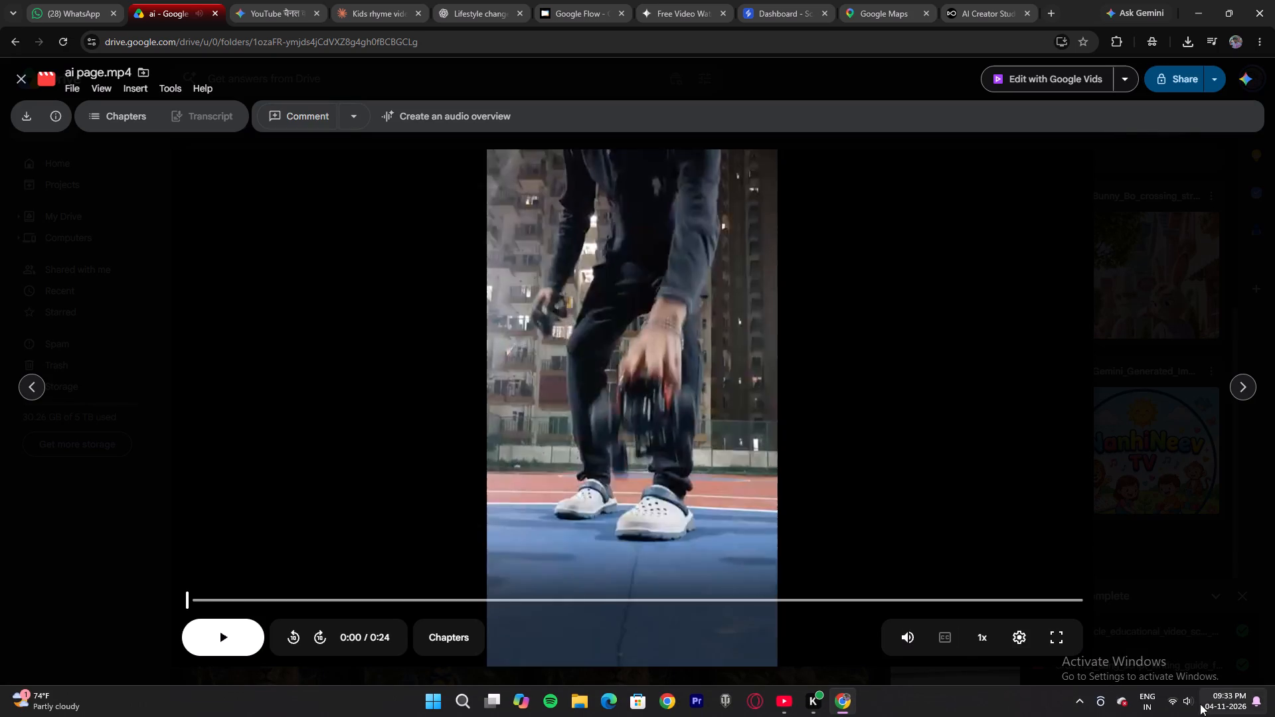
click(1187, 702)
drag(1102, 613, 1115, 618)
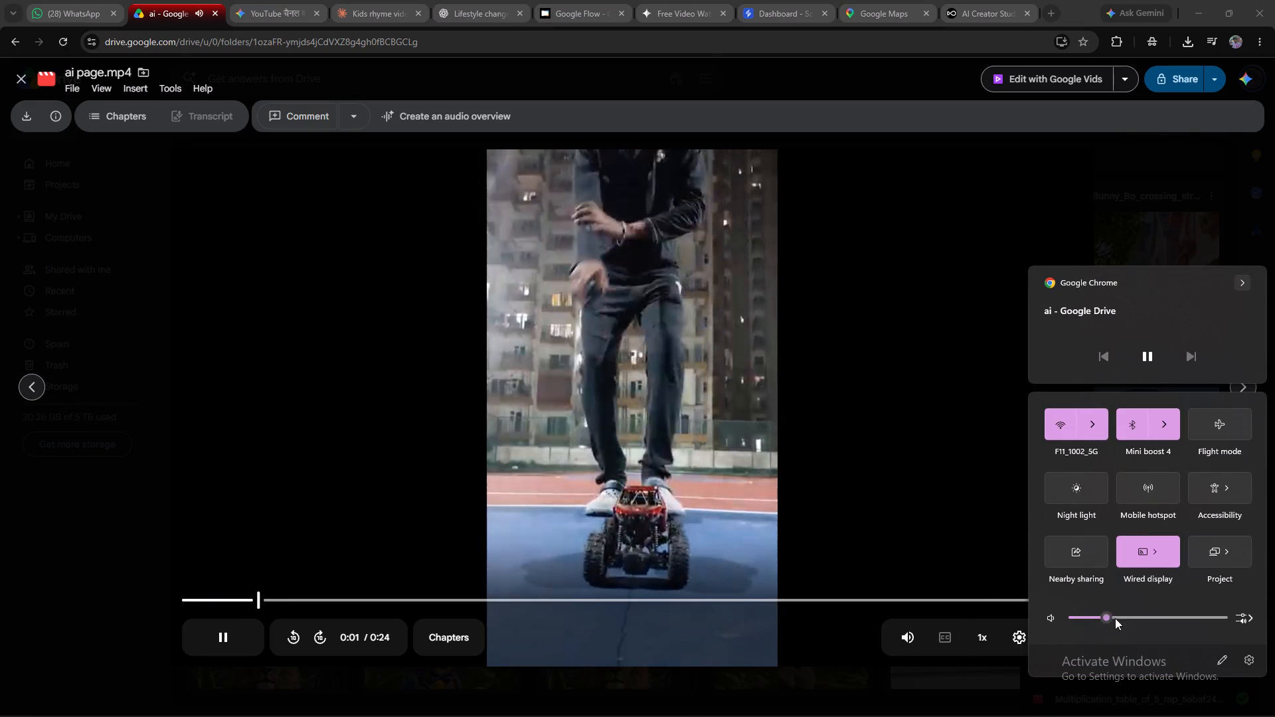
drag(1115, 618, 1127, 618)
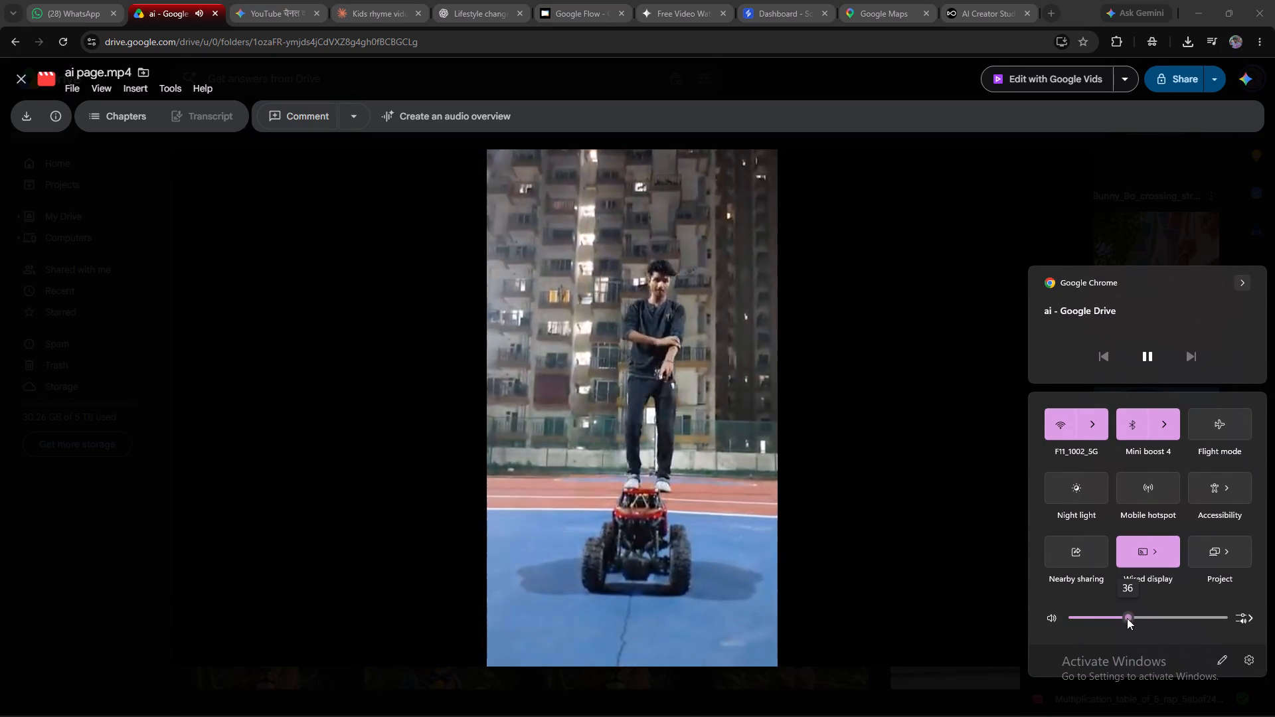
drag(1127, 618, 1125, 618)
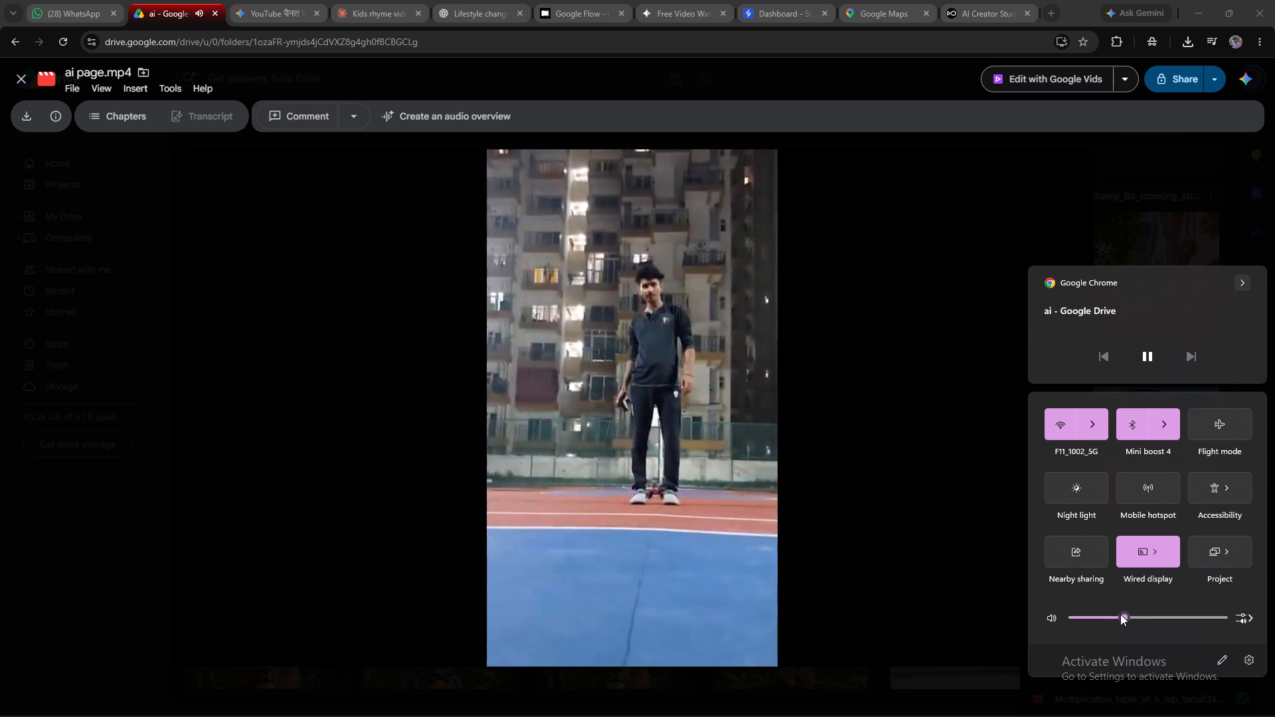
click(1146, 351)
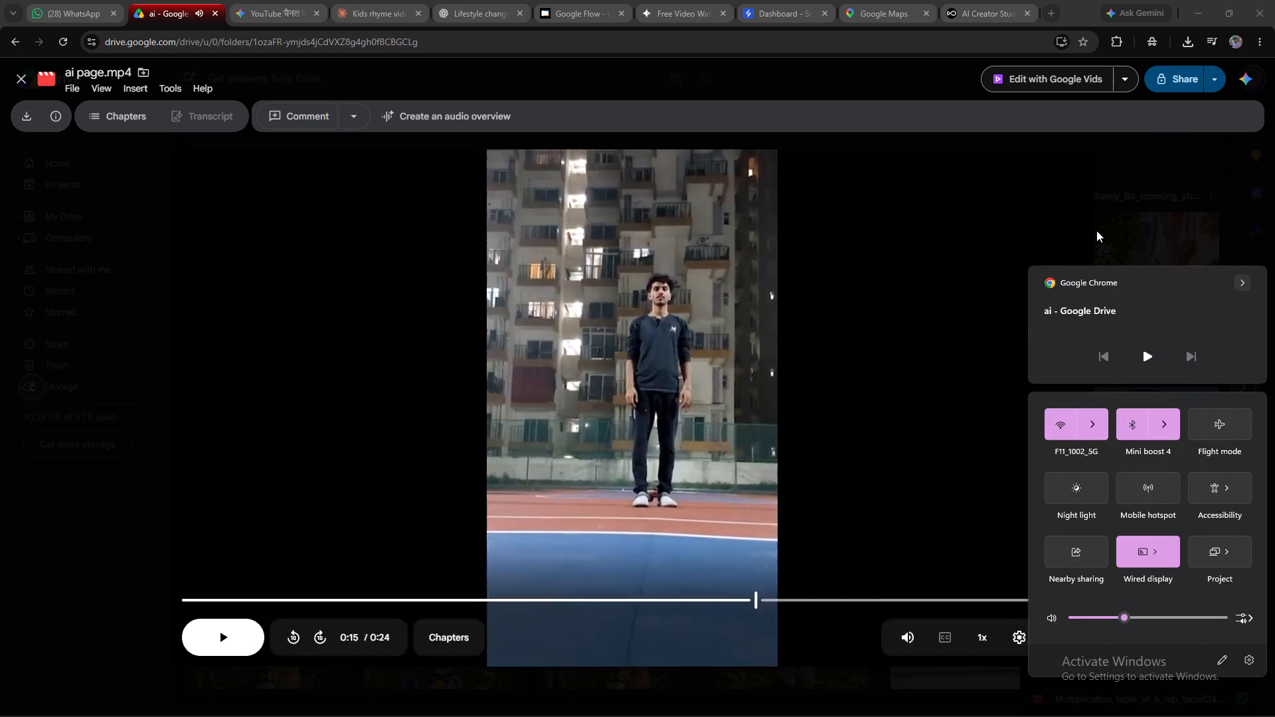
click(1134, 221)
click(950, 117)
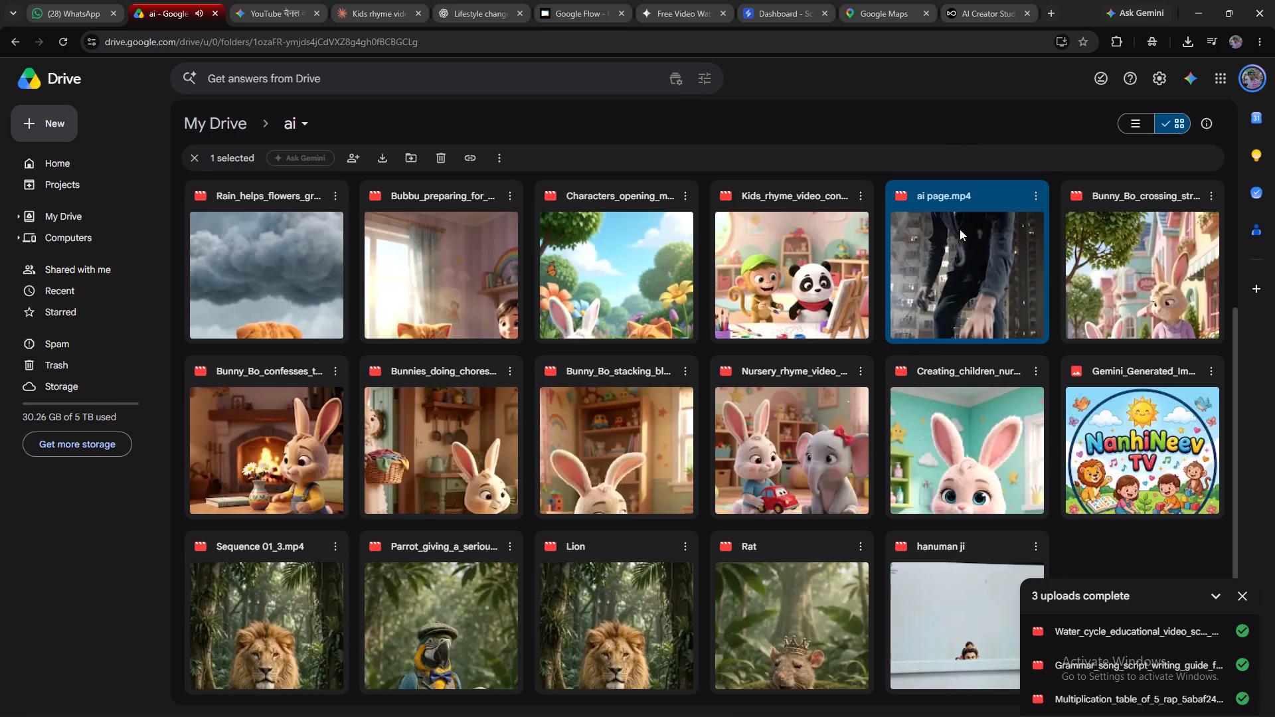
Download ai page.mp4 from the ai folder in Google Drive.
right_click(960, 232)
click(1011, 279)
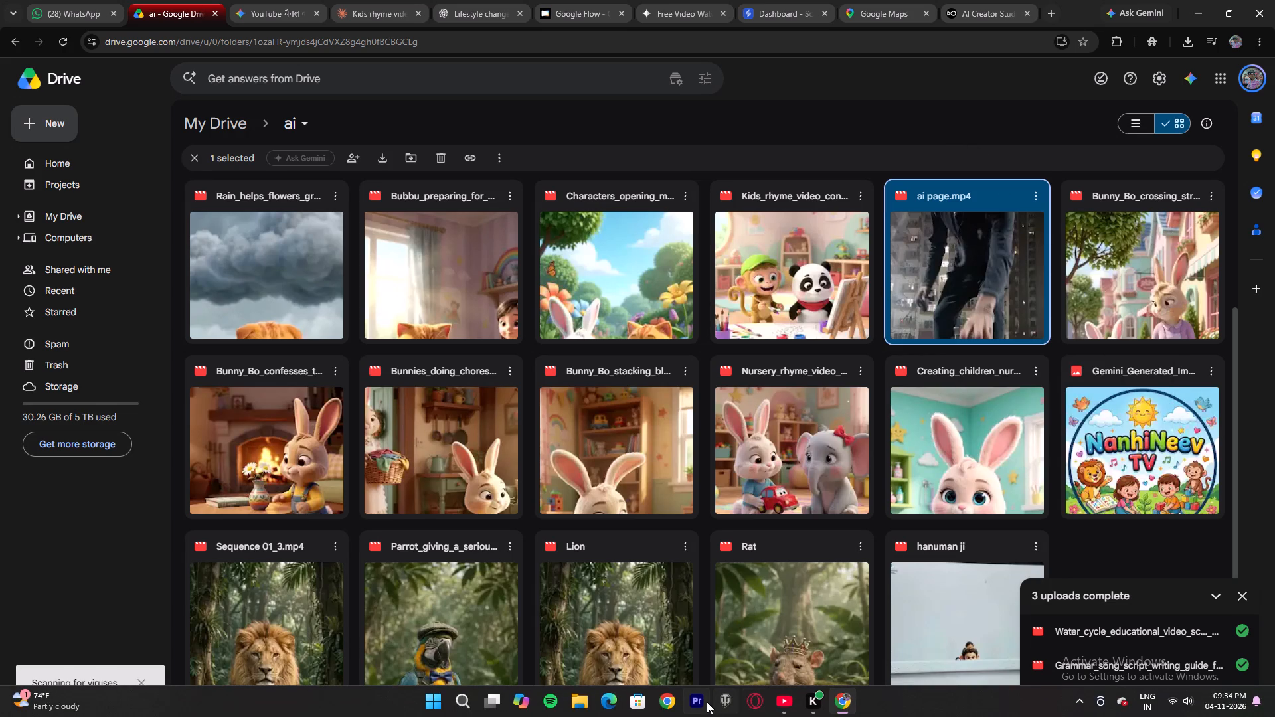
Launch Adobe Premiere Pro.
click(707, 702)
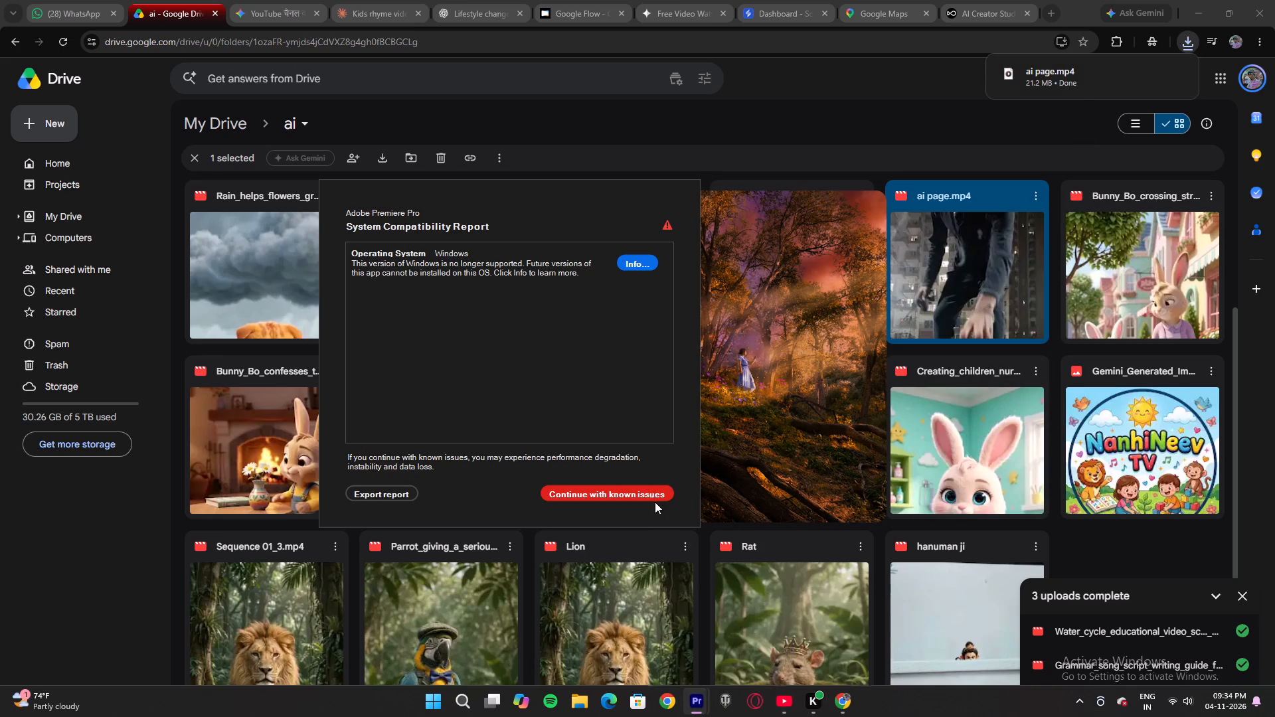
Continue launching Adobe Premiere with known issues from the system compatibility report.
click(656, 492)
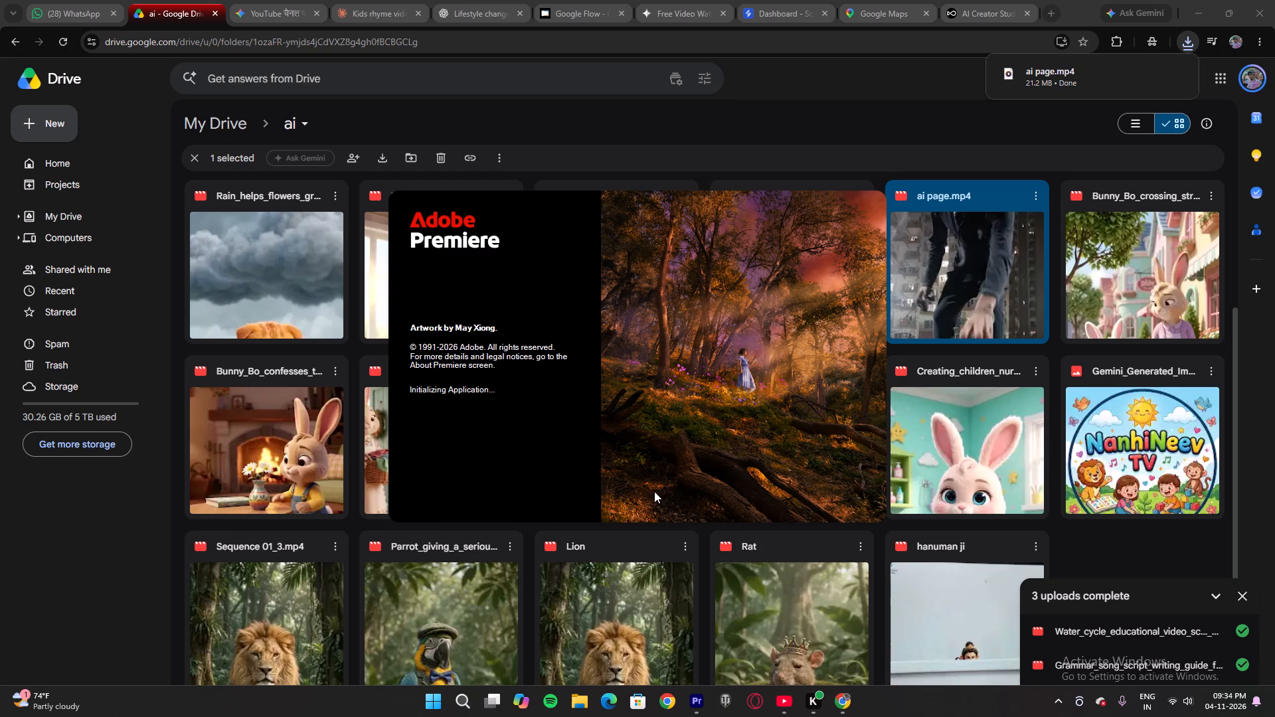
click(694, 366)
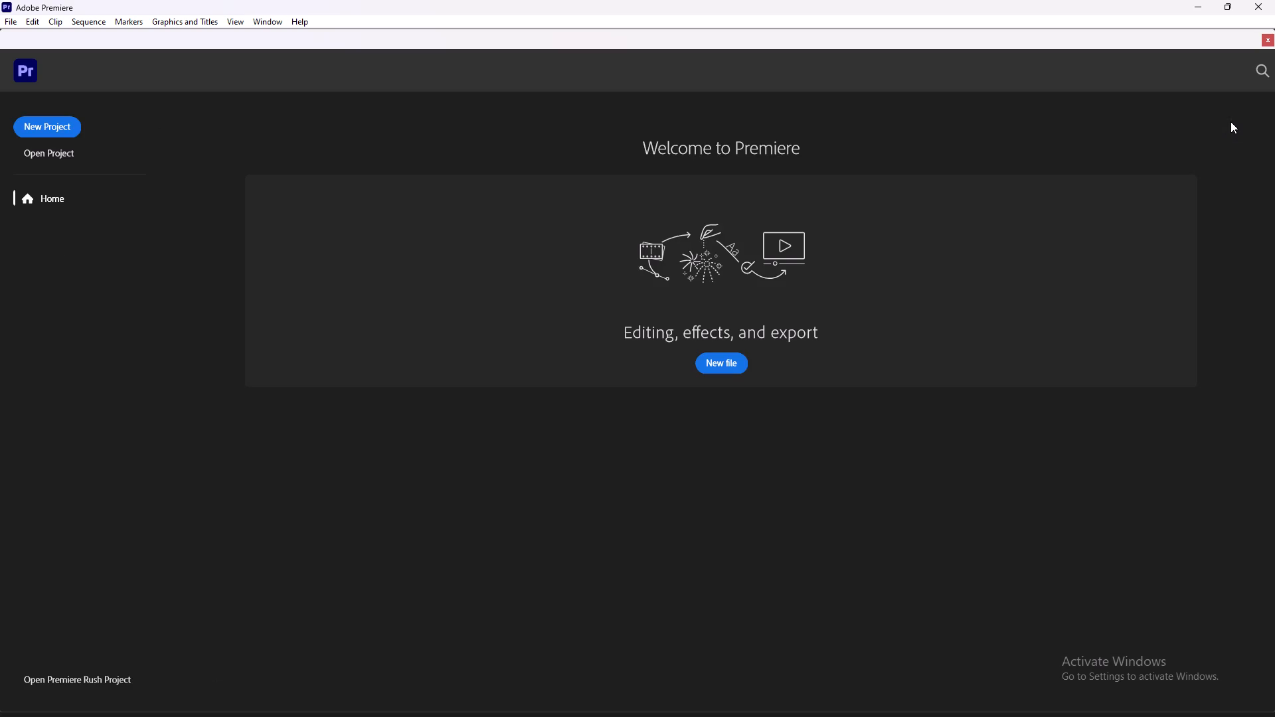
click(1231, 121)
Create a new Premiere project named fdhg and skip its media import stage.
click(66, 122)
text(fdhg)
key(Return)
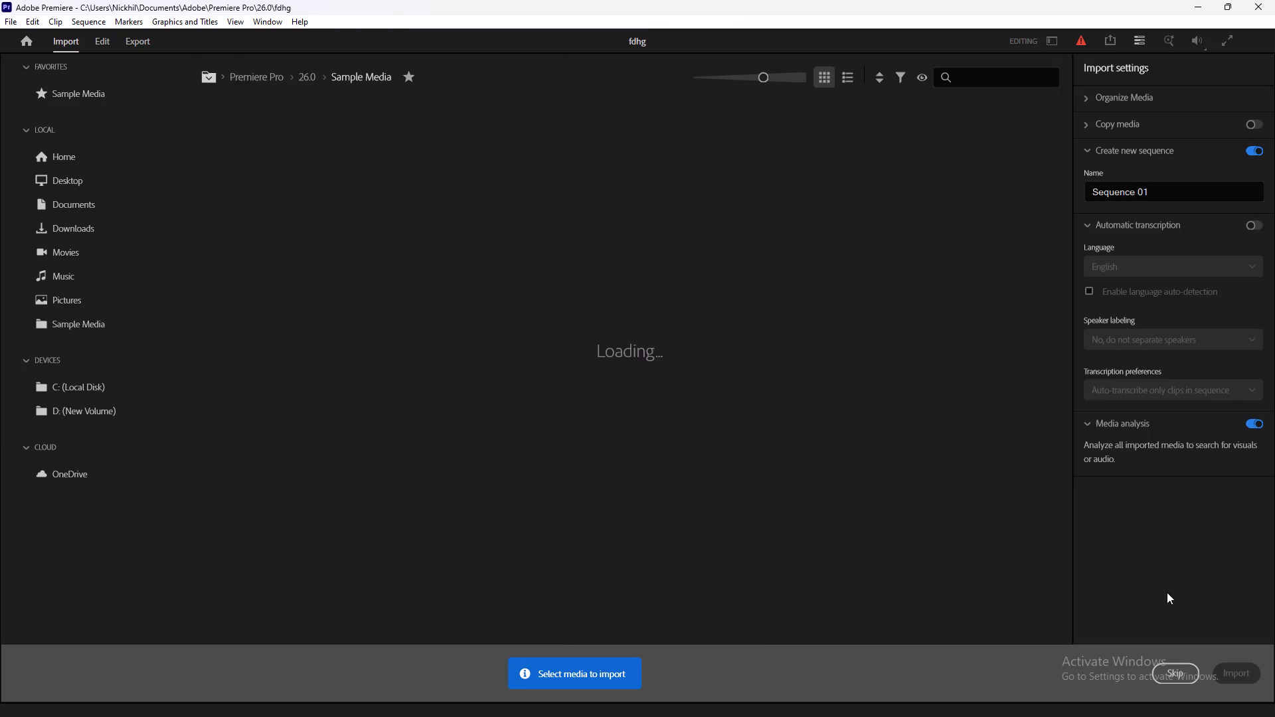
click(1180, 674)
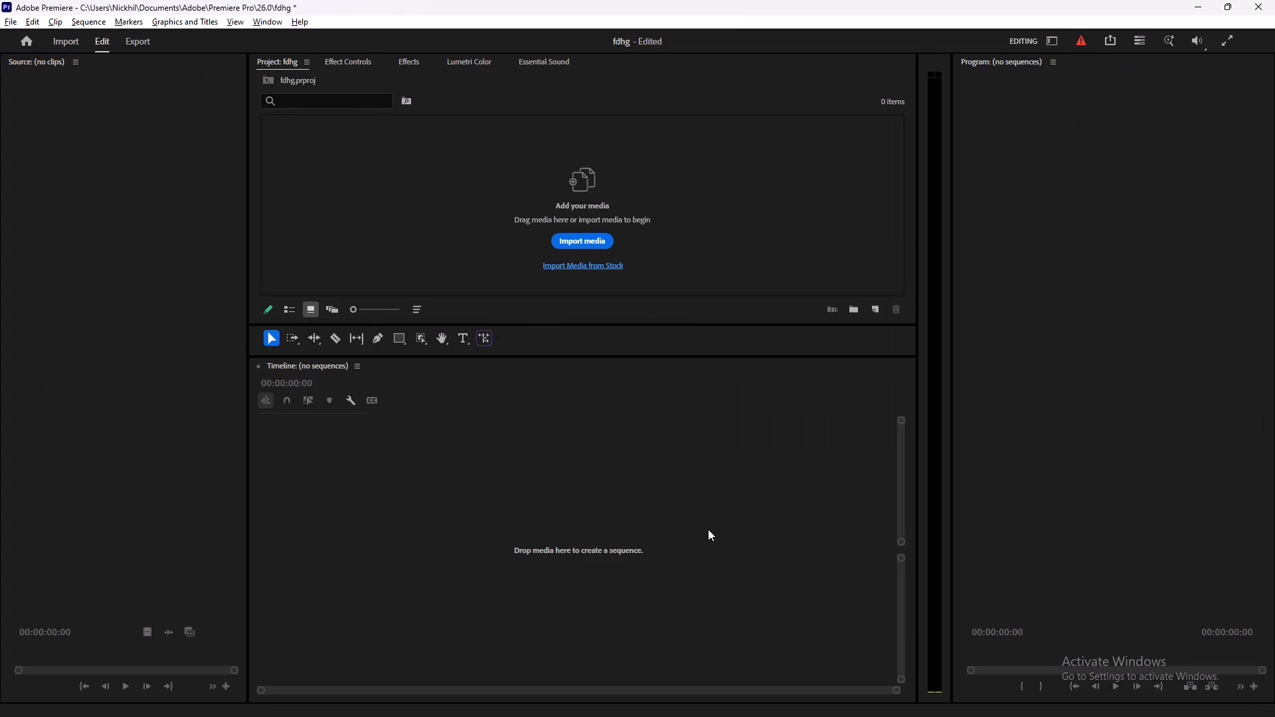
Import the downloaded ai page.mp4 from the browser's downloads into the Premiere project.
key(alt+Tab)
drag(1096, 70, 806, 208)
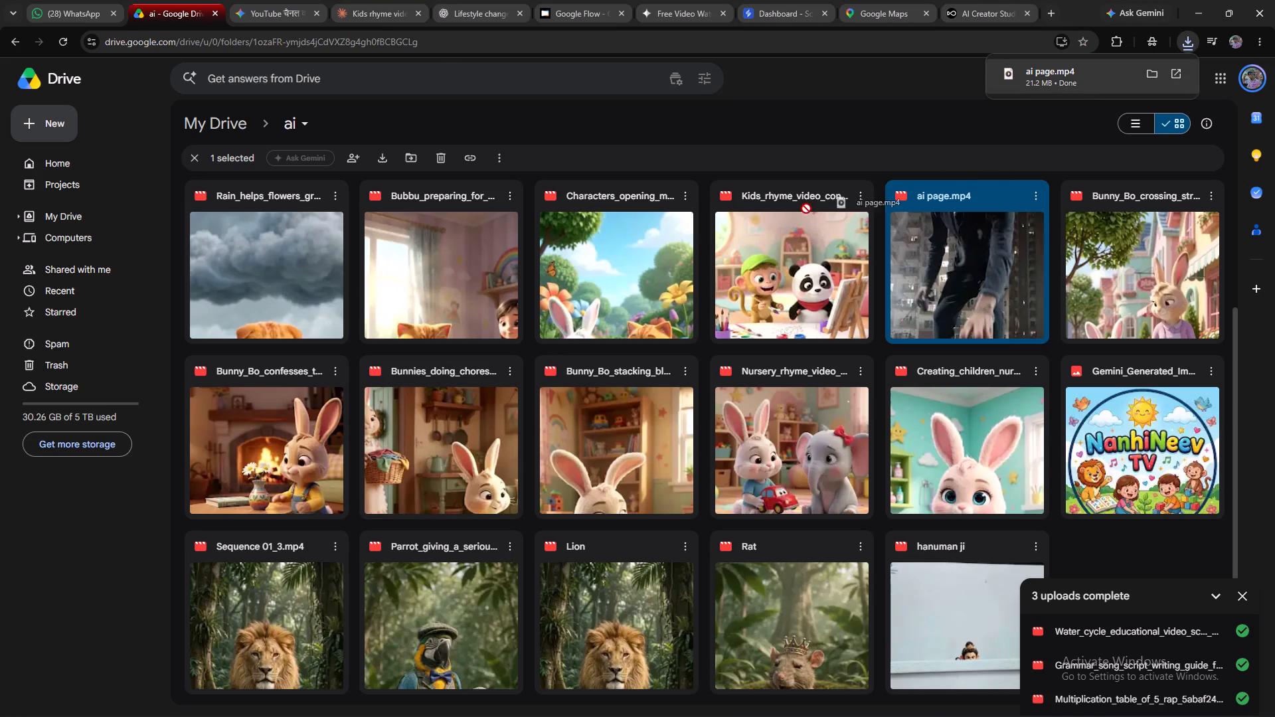
drag(806, 208, 499, 230)
key(alt+Tab)
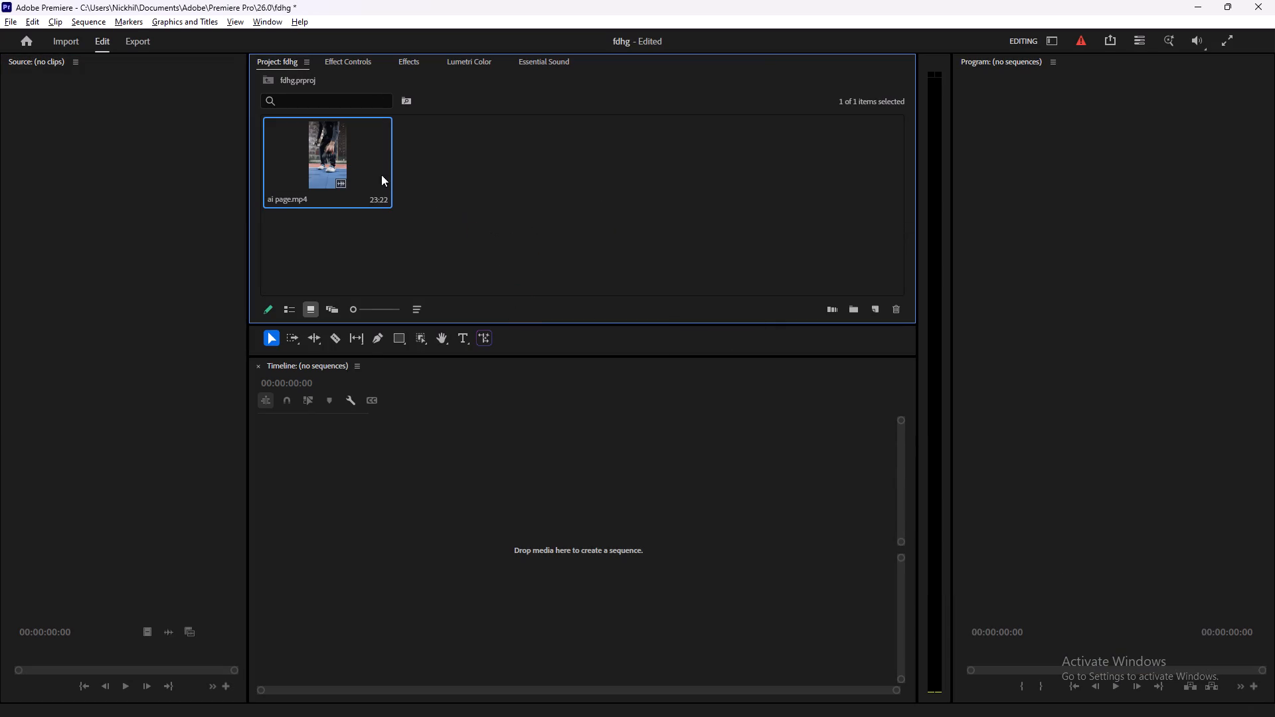
Create a sequence from ai page.mp4 in the empty timeline.
drag(331, 153, 291, 515)
Enlarge the timeline tracks, play the clip's opening seconds and set the playhead at 00:00:05:08.
alt+scroll(418, 545, up, 5)
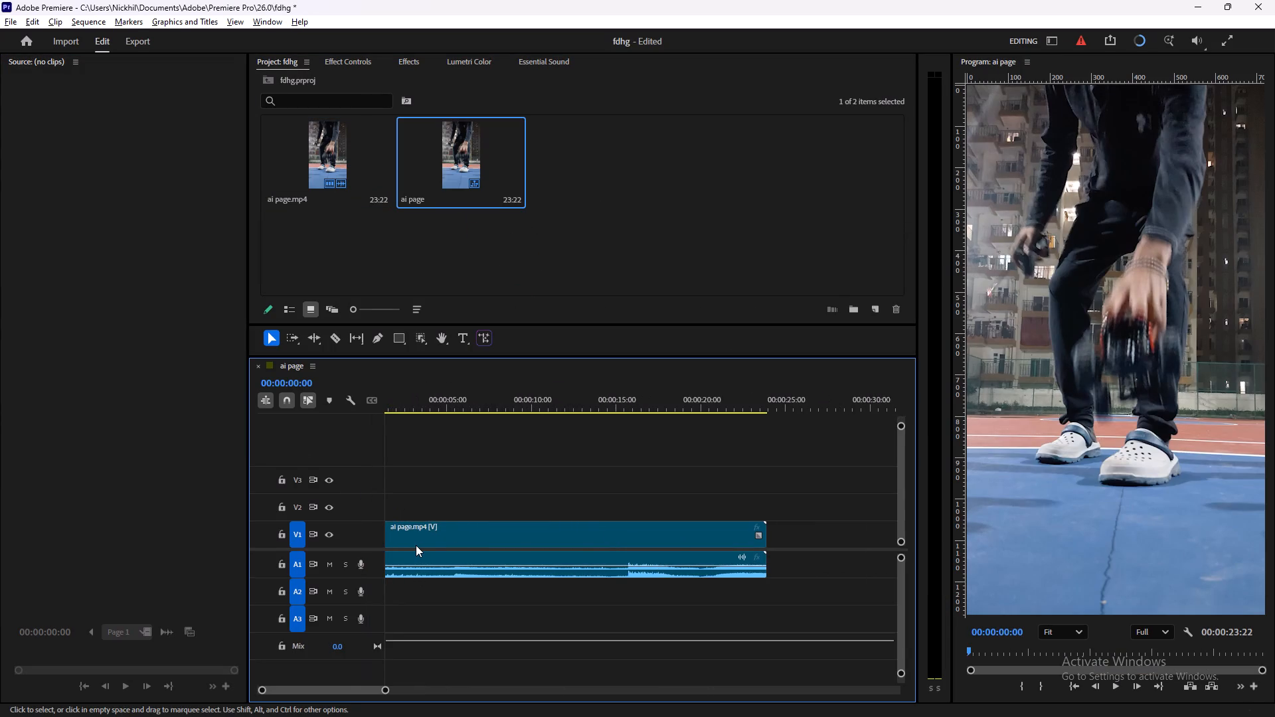
alt+scroll(409, 546, up, 3)
shift+scroll(357, 560, up, 5)
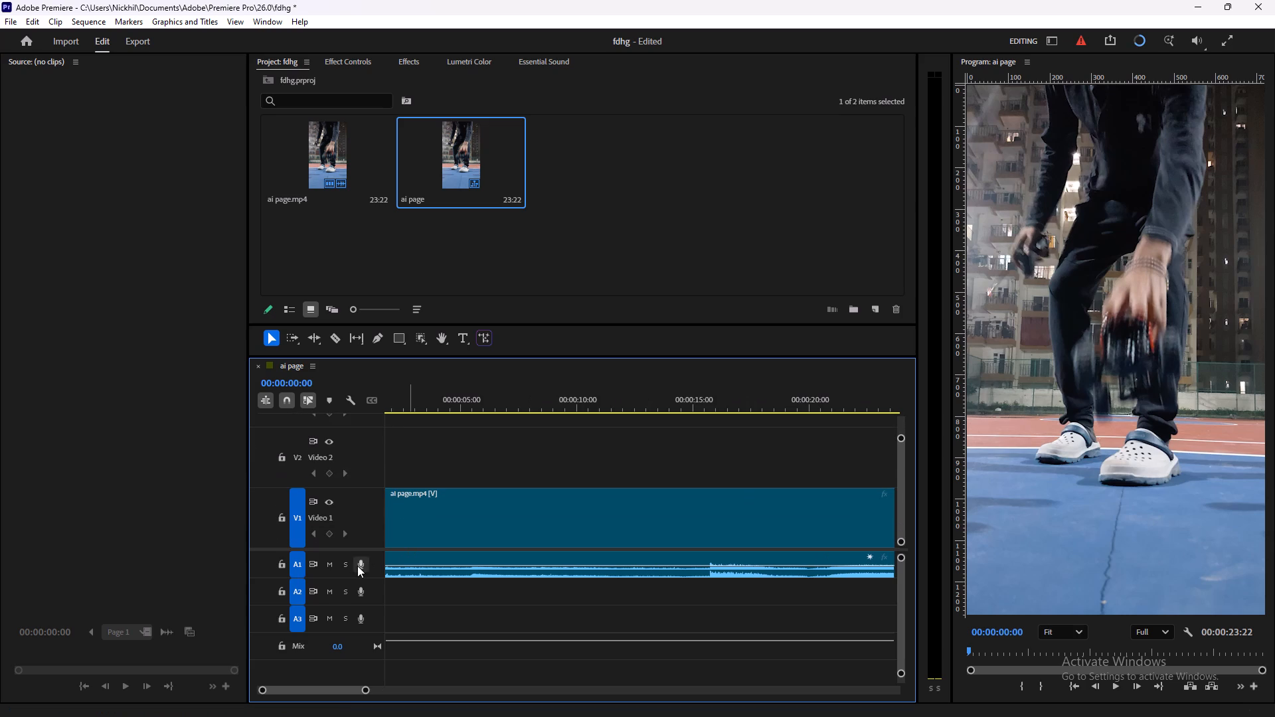
shift+scroll(359, 567, up, 8)
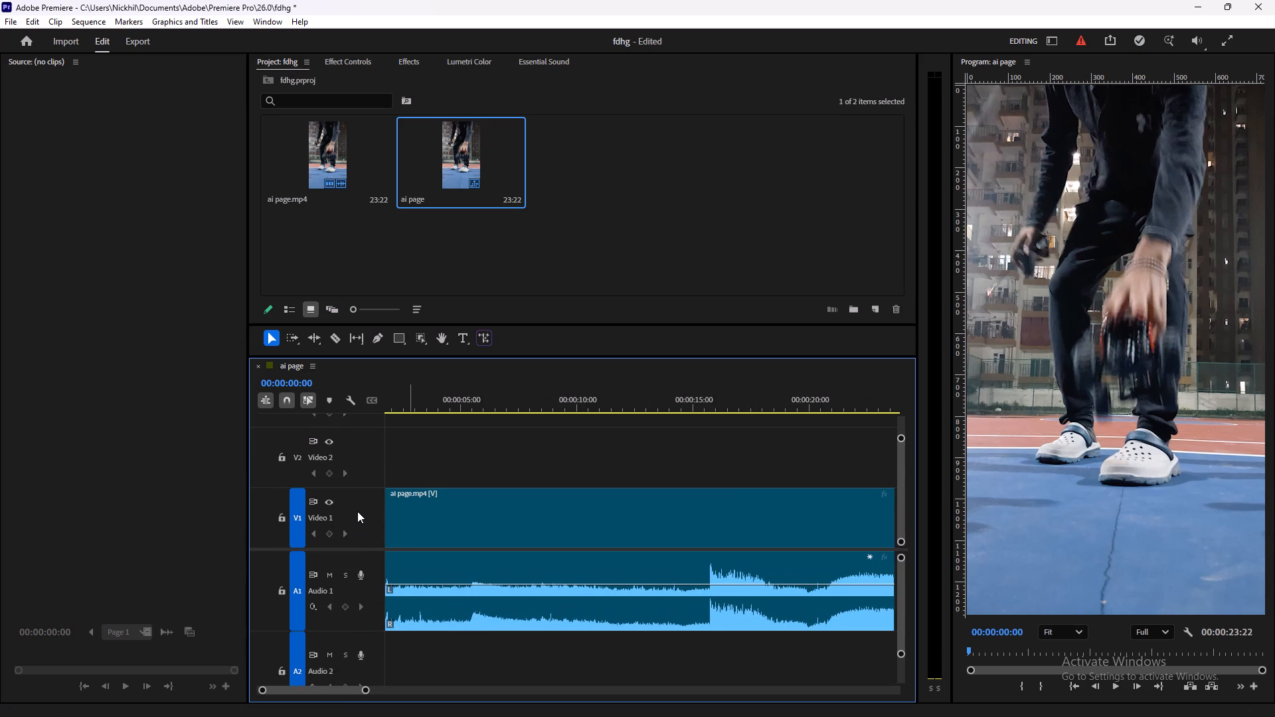
shift+scroll(357, 510, up, 3)
key(space)
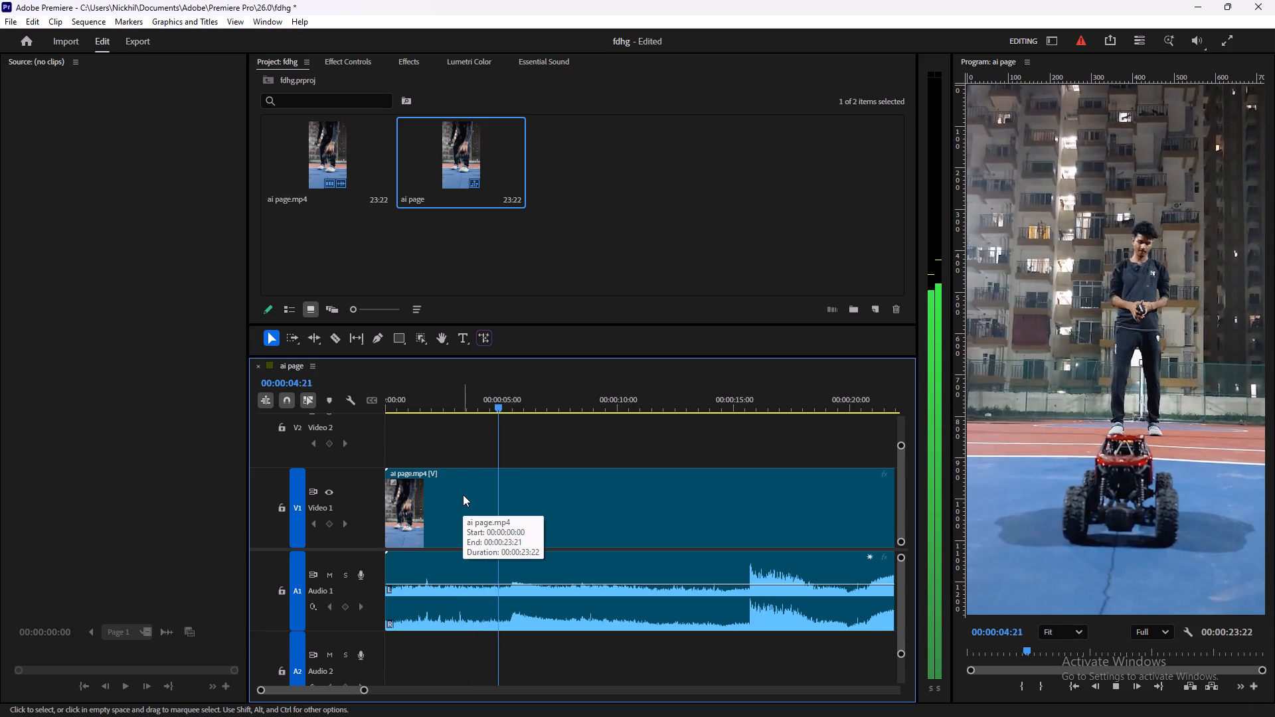
key(space)
key(Left)
key(Left)
key(Left)
key(Left)
key(Left)
key(Left)
key(Left)
key(Left)
key(Left)
key(Left)
key(Left)
key(Left)
key(Left)
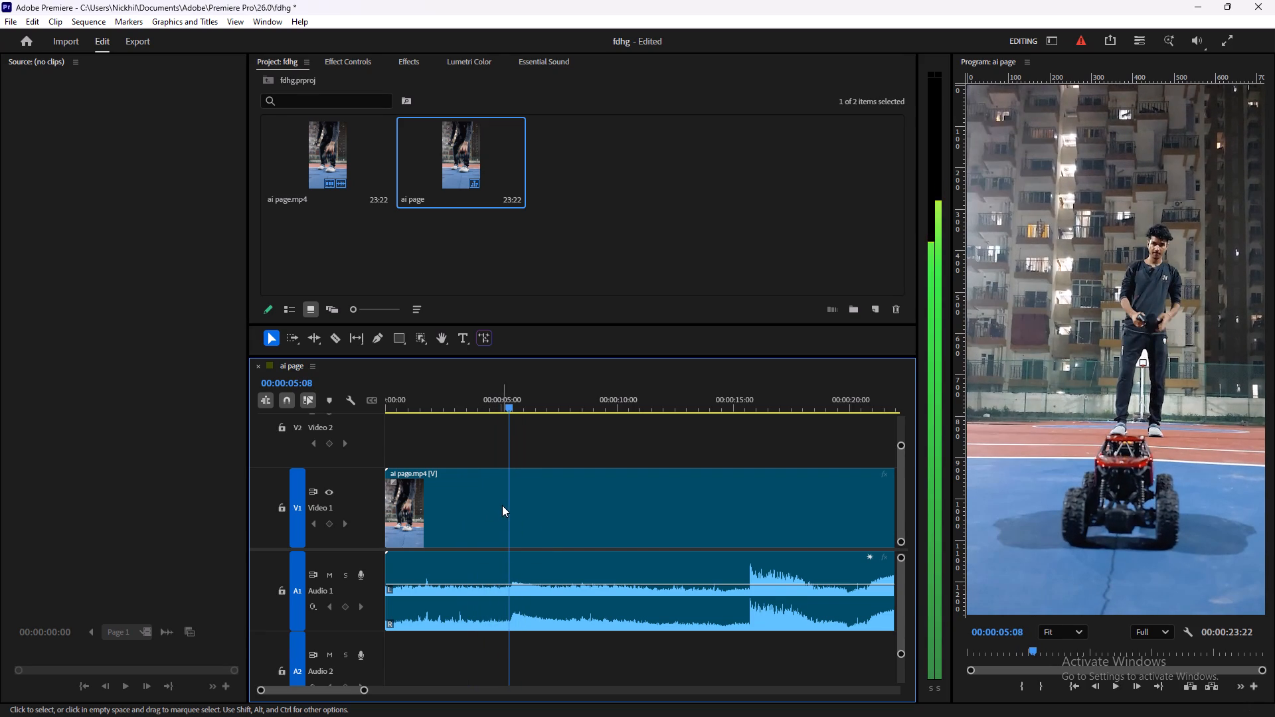
Unlink the ai page.mp4 video on V1 from its audio.
key(c)
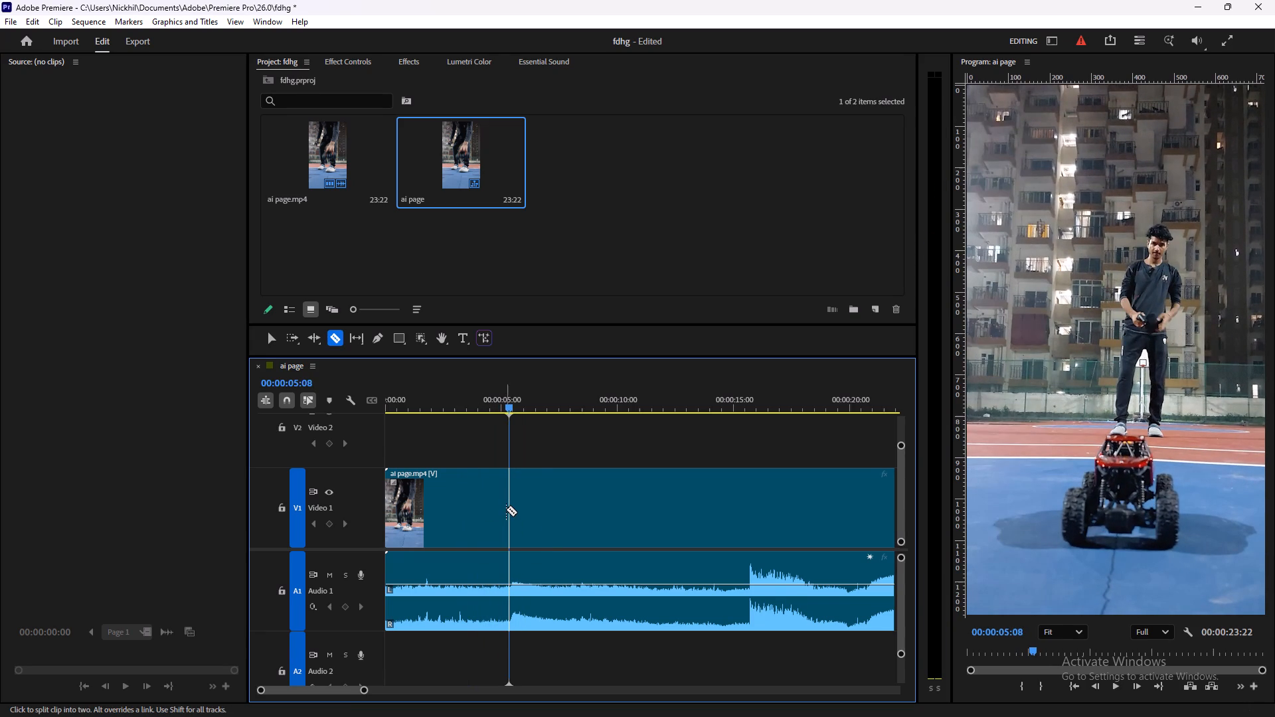
key(v)
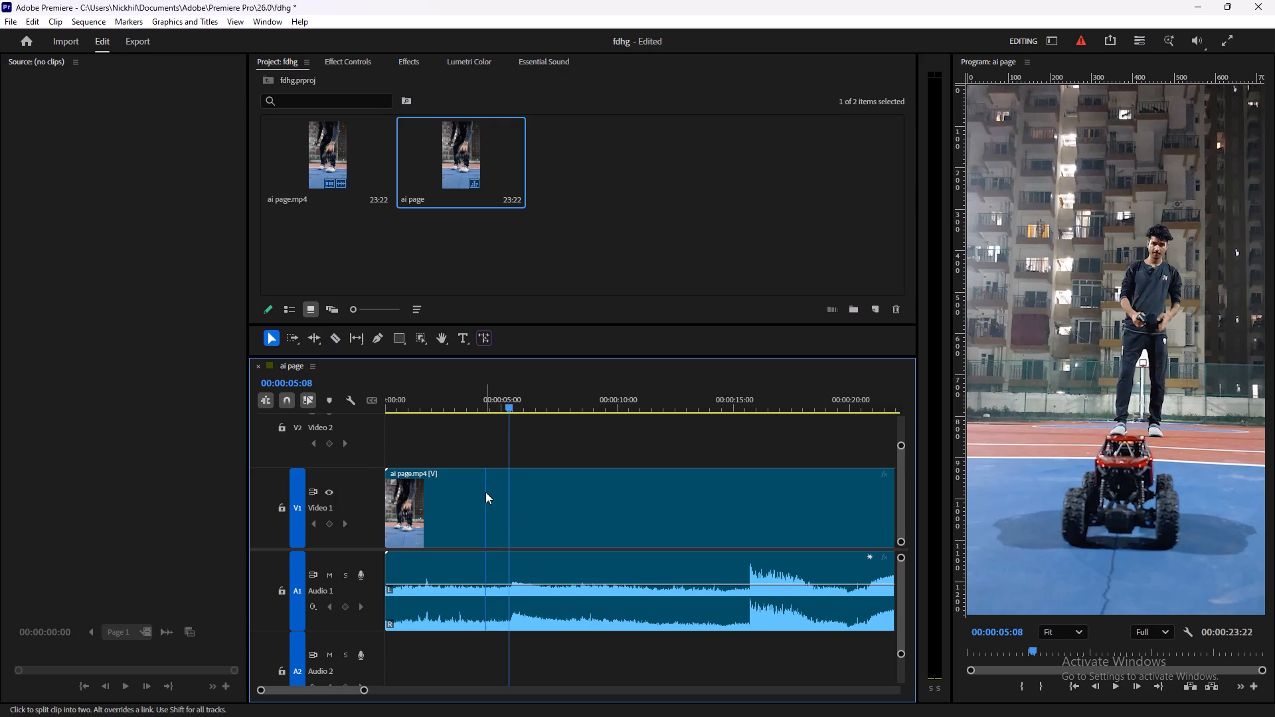
right_click(485, 492)
click(525, 260)
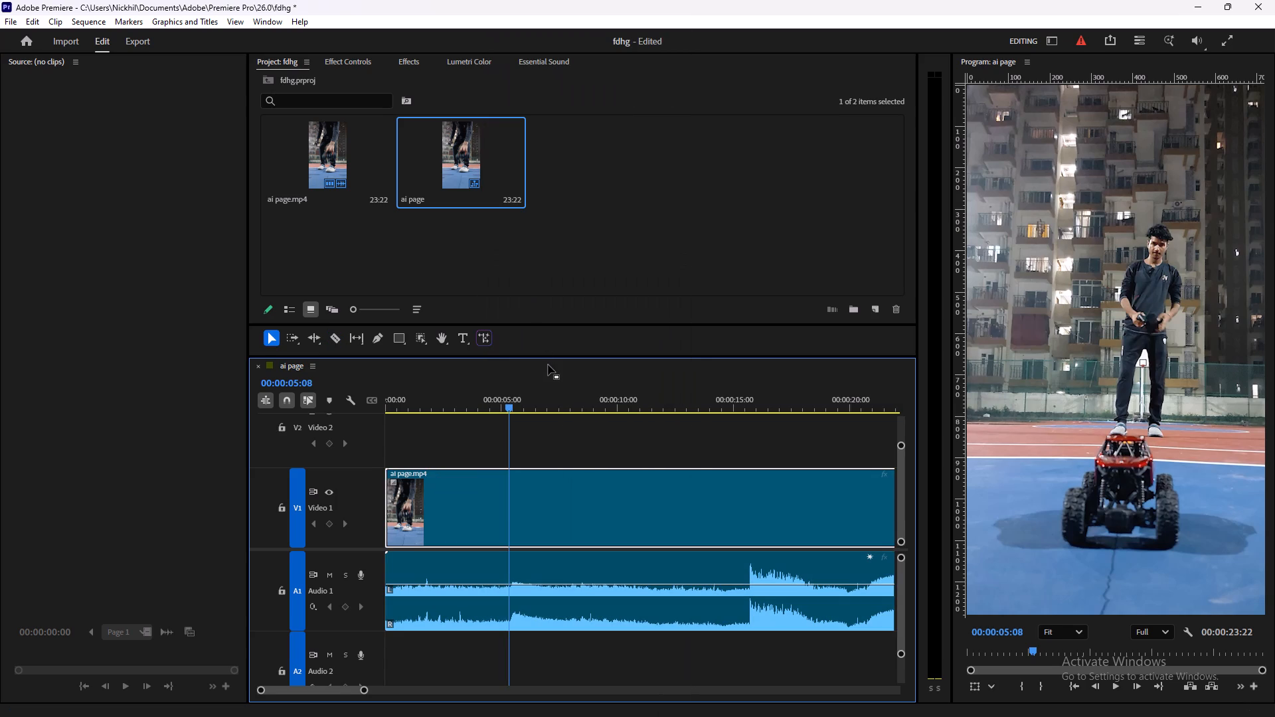
Split the V1 video clip at the playhead at 00:00:05:08, leaving the audio uncut.
key(c)
click(512, 493)
key(v)
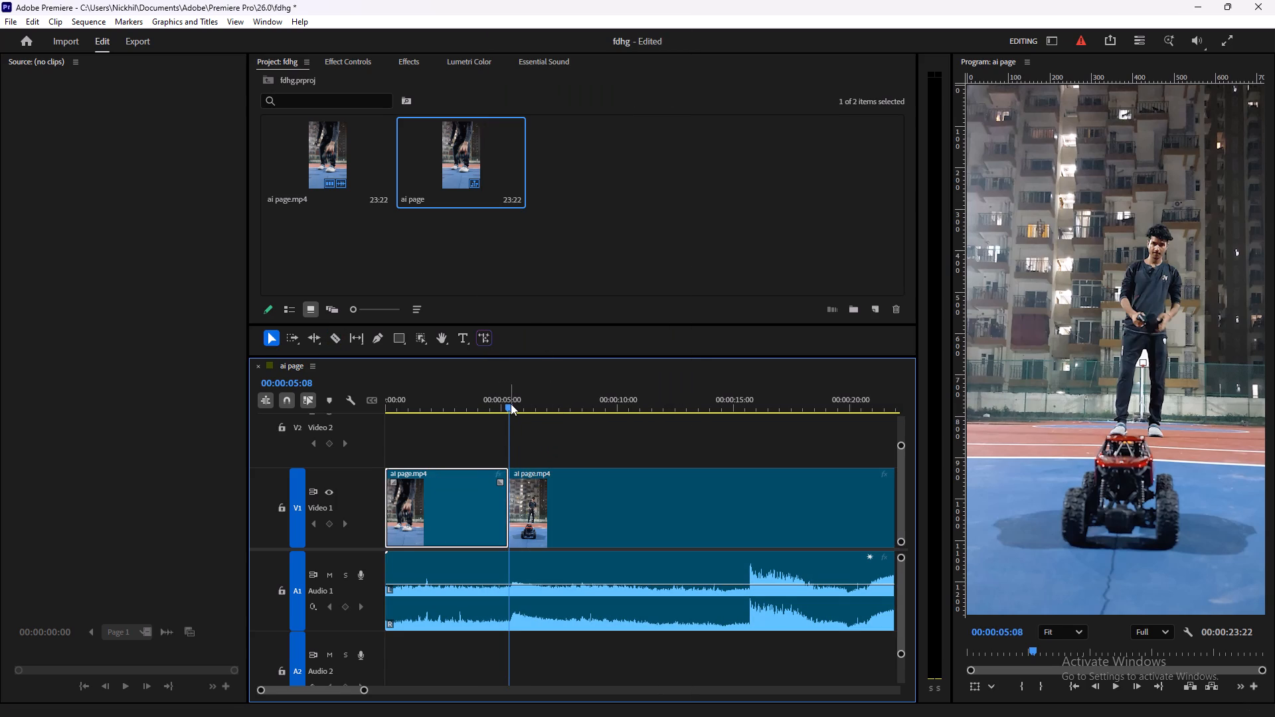
Set a 100 Scale keyframe at 00:00:00:00 on the first V1 clip.
drag(511, 404, 504, 404)
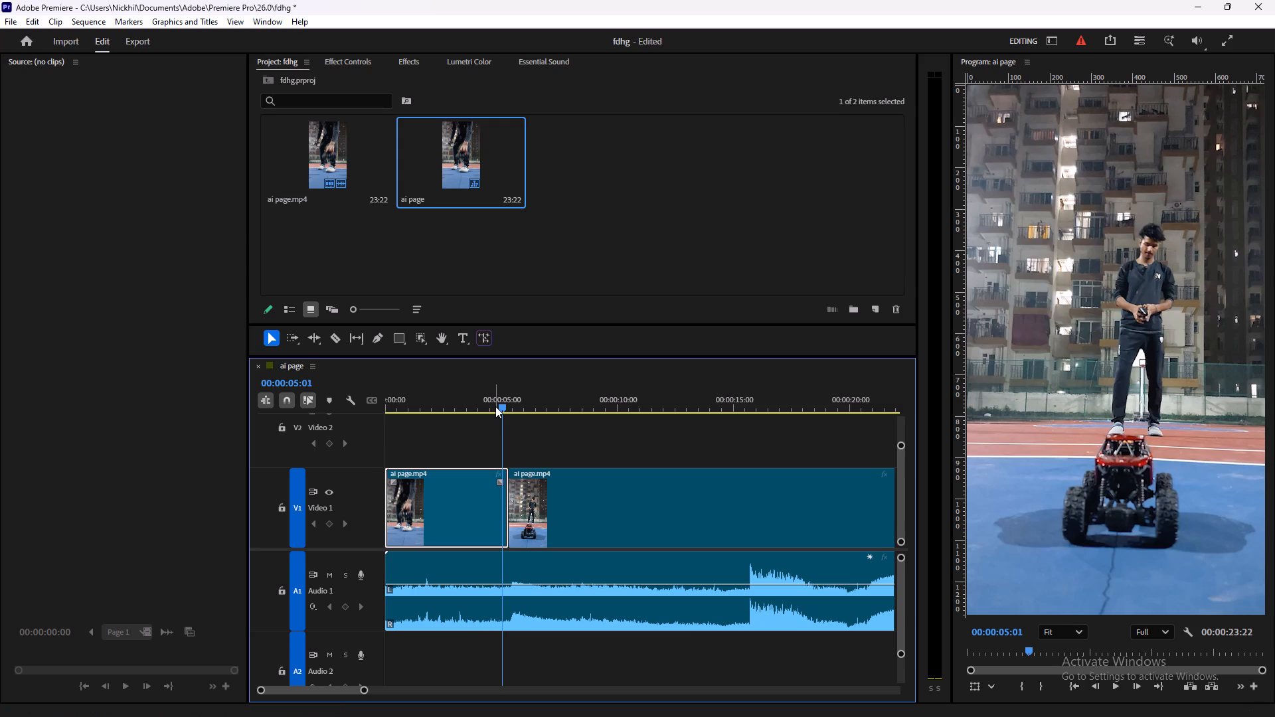
drag(500, 403, 295, 415)
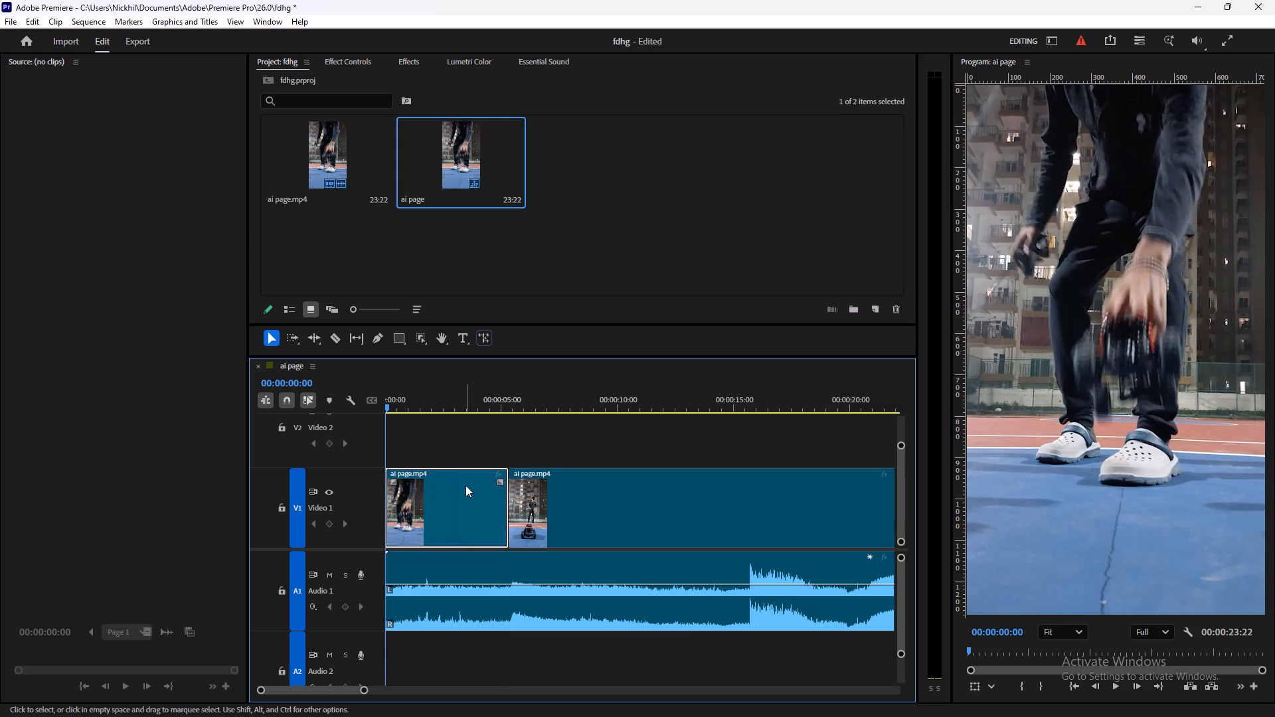
click(352, 59)
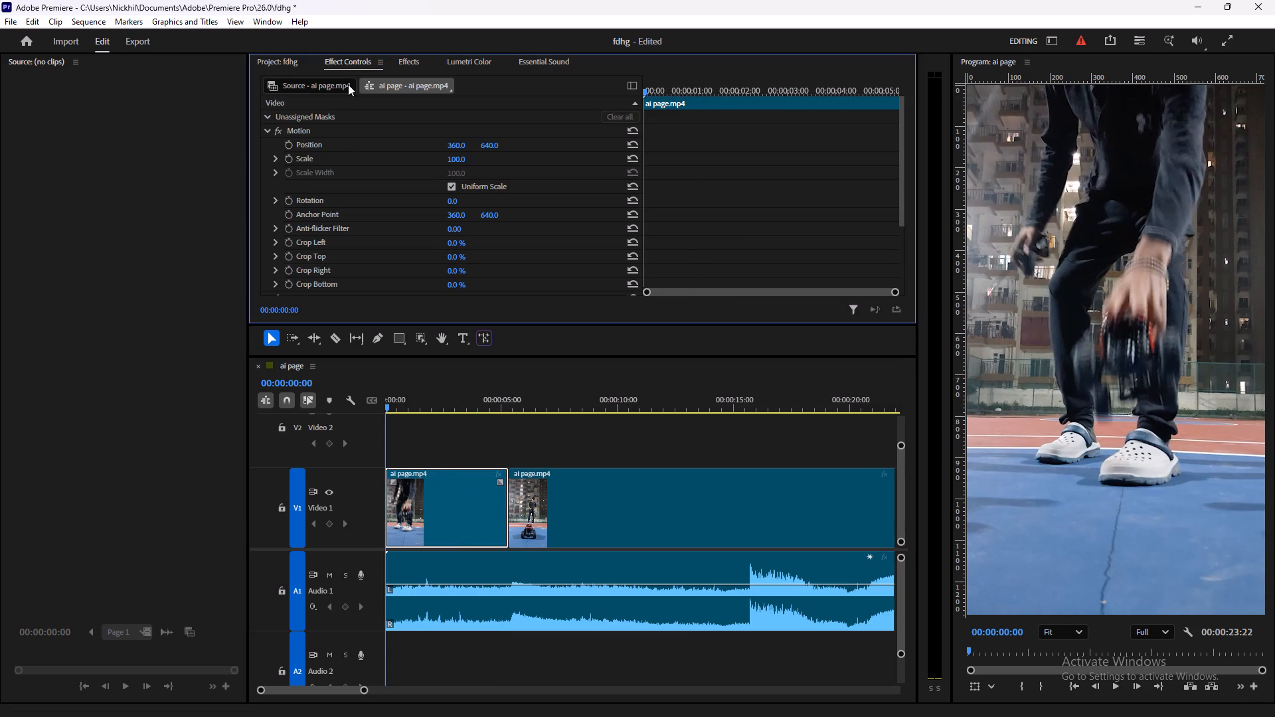
click(287, 162)
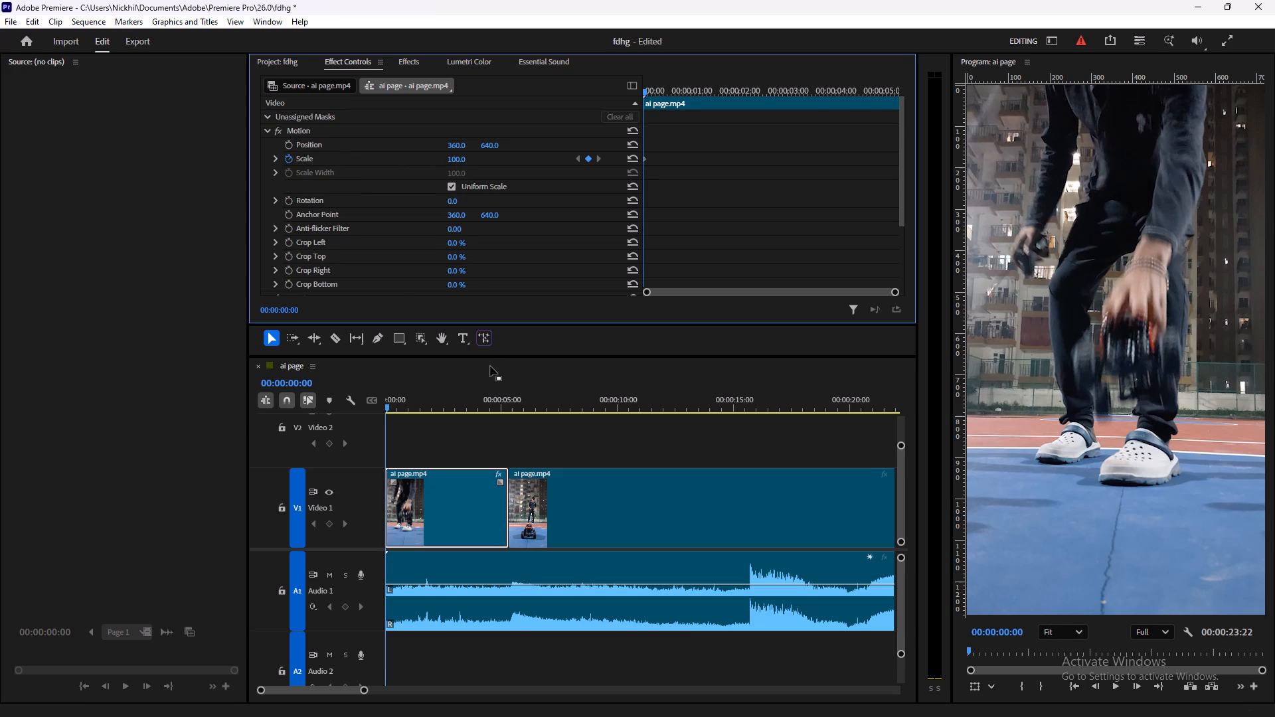
Scrub through the first V1 clip, return to 00:00:00:00 and set its starting Scale keyframe to 113.
drag(491, 399, 506, 399)
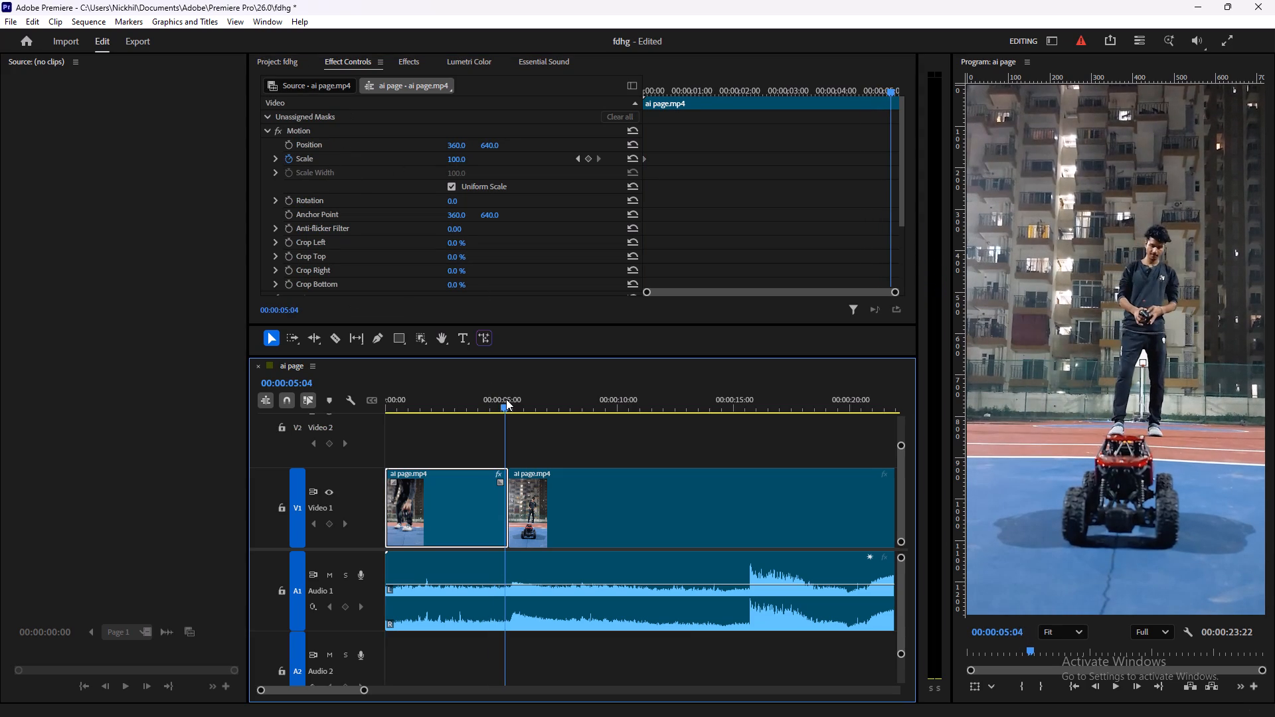
key(Down)
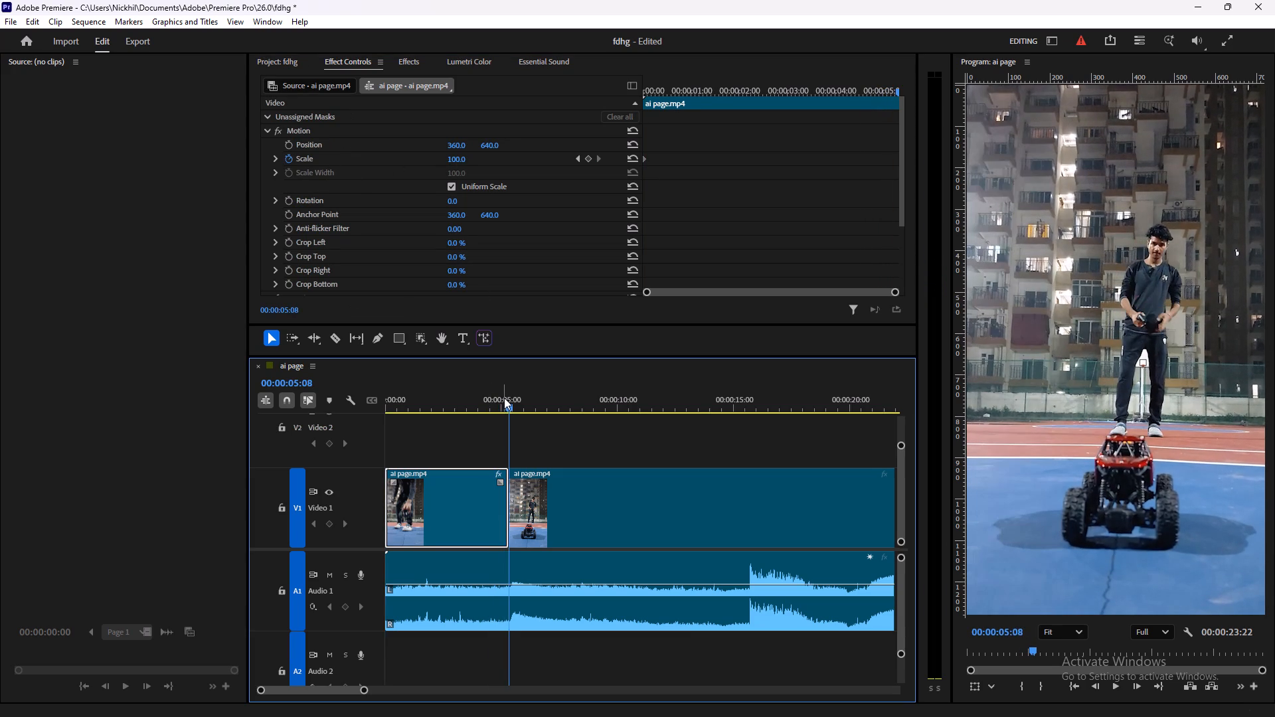
key(Up)
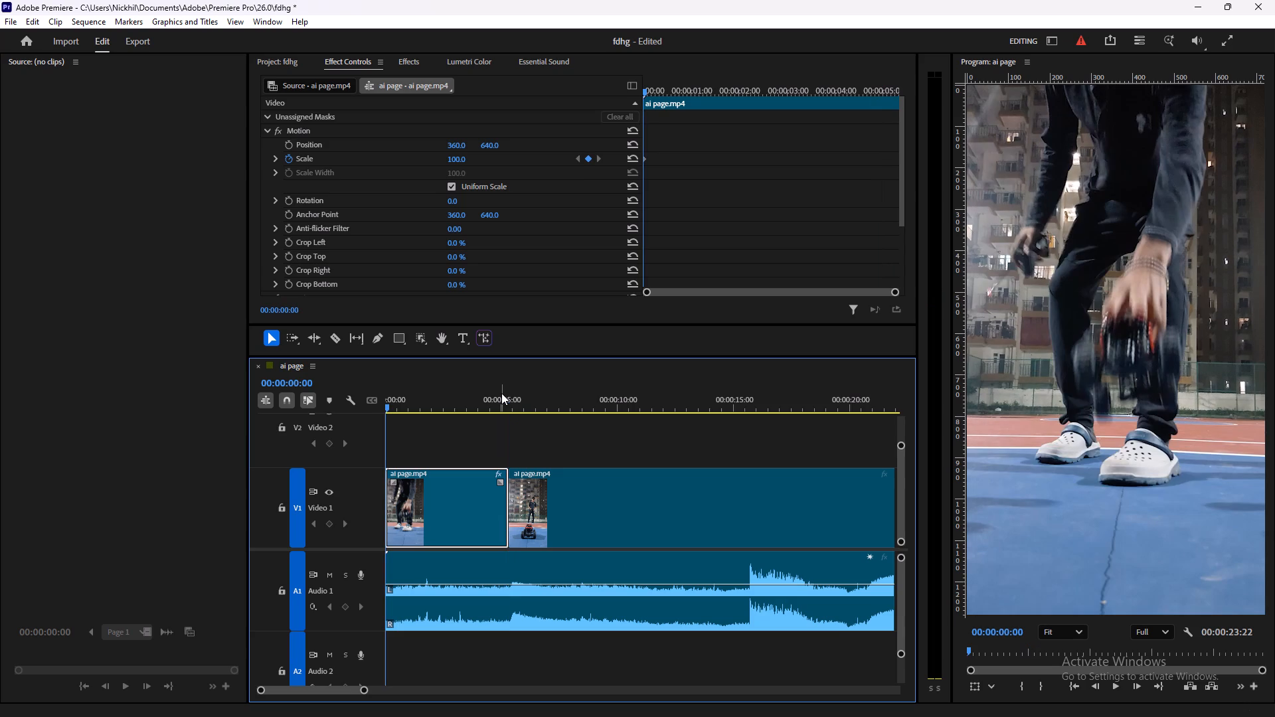
key(Down)
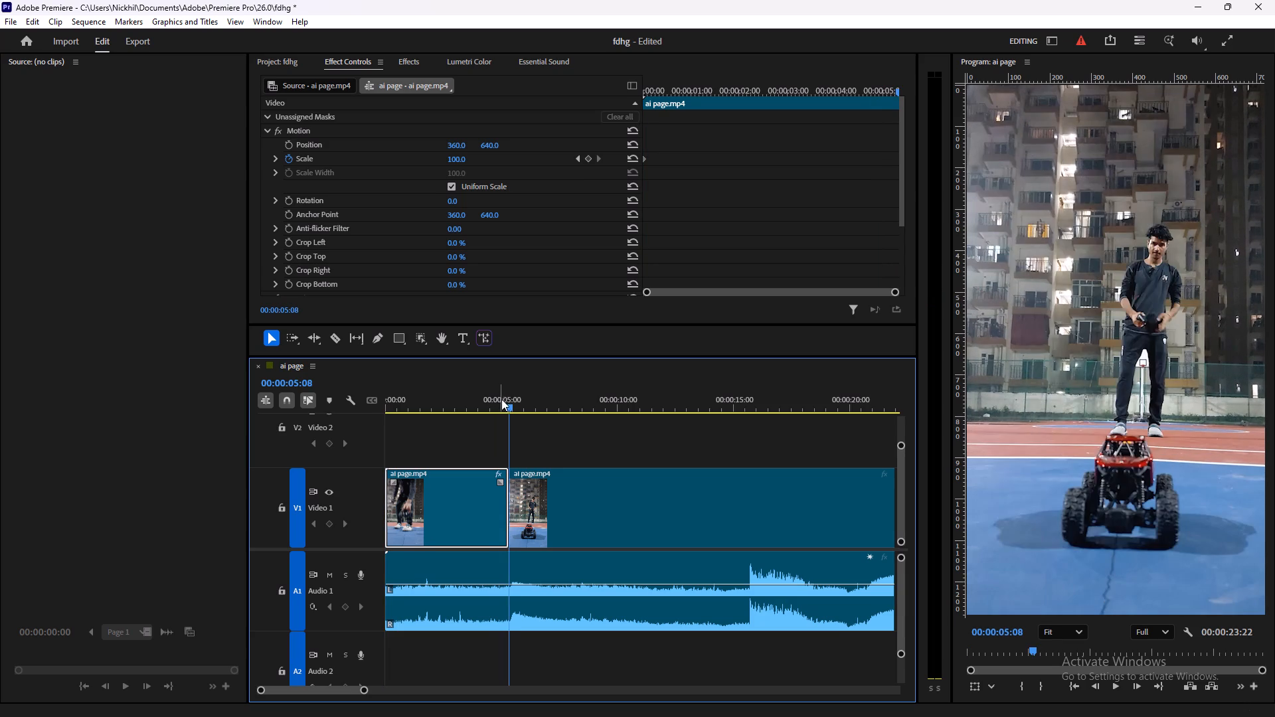
drag(504, 399, 399, 386)
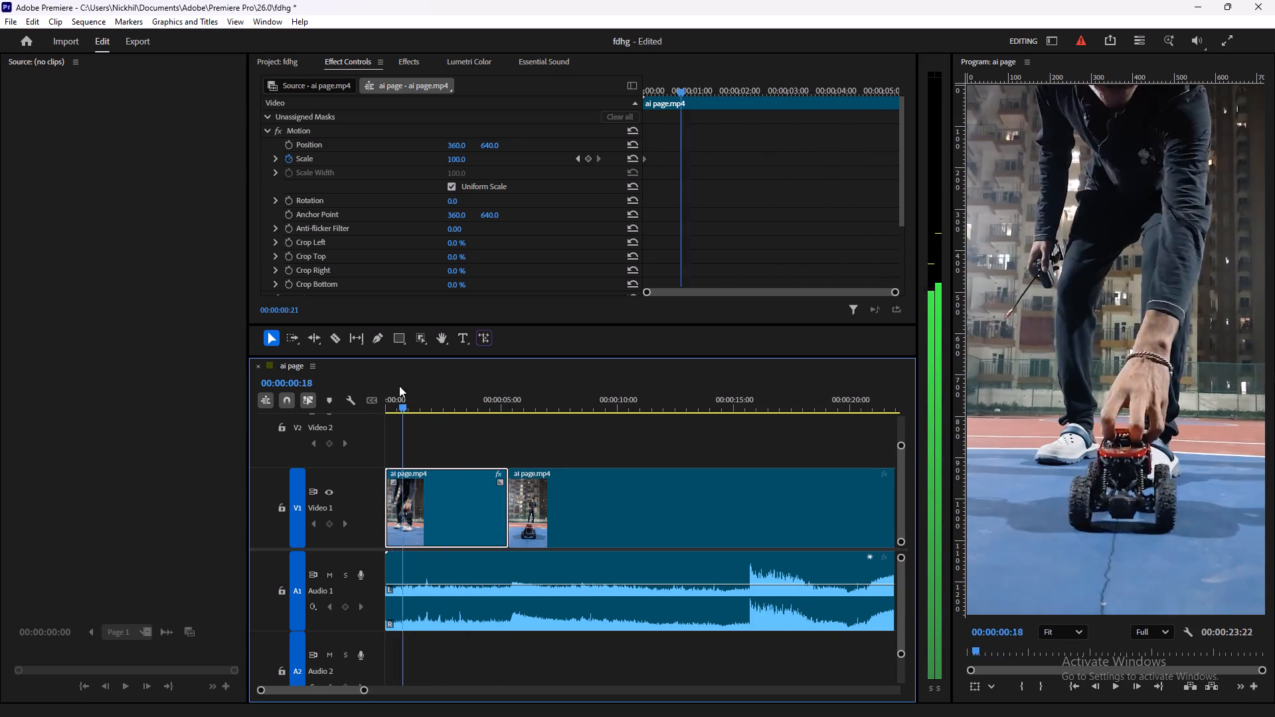
drag(399, 386, 473, 378)
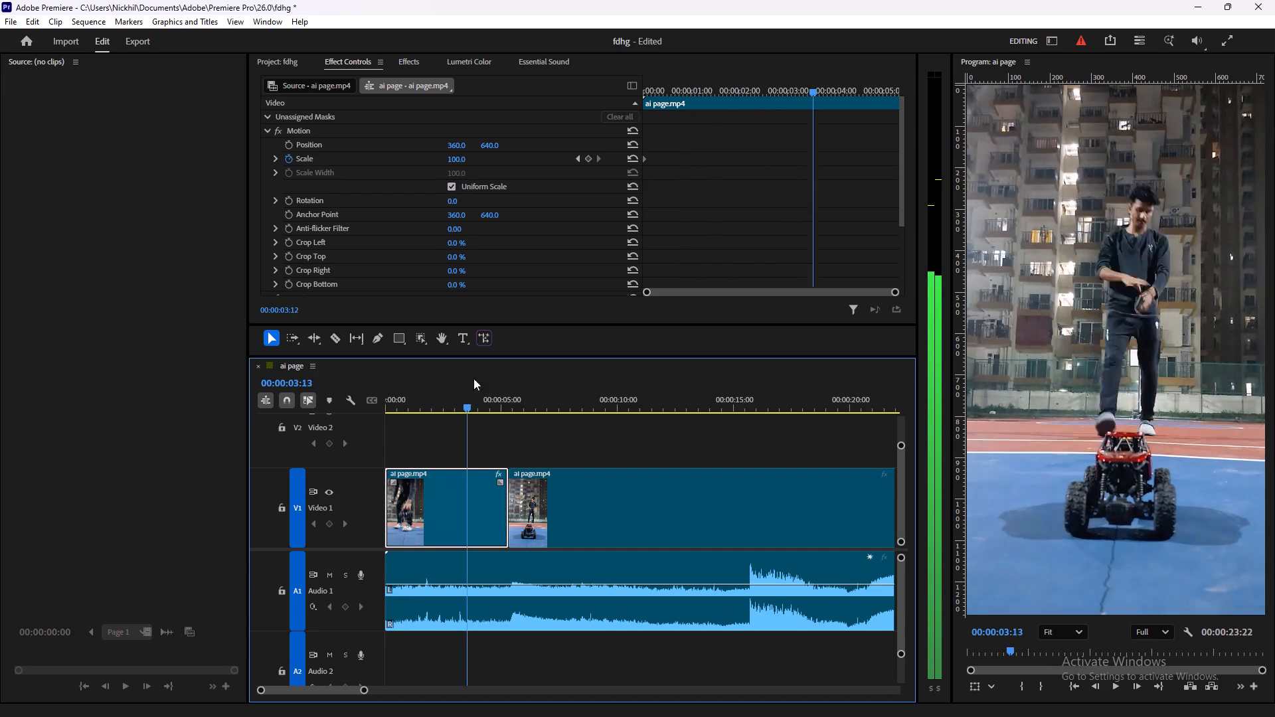
drag(473, 378, 390, 388)
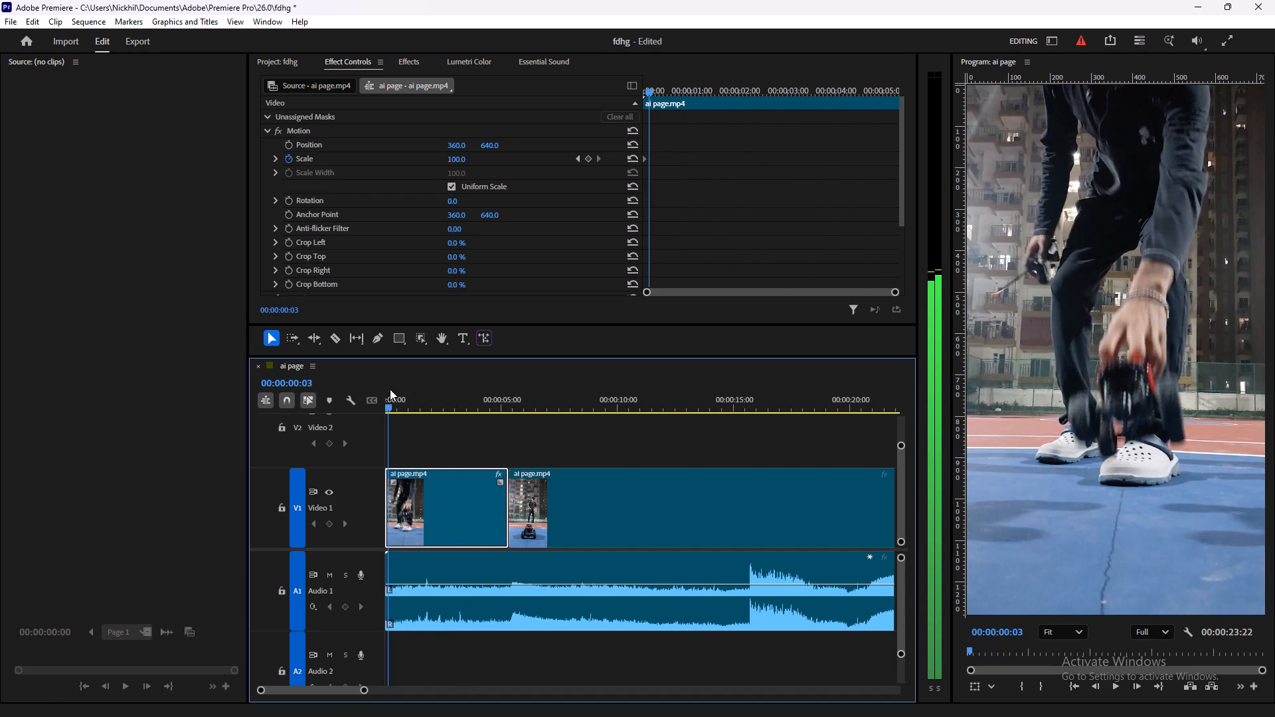
key(Up)
click(430, 494)
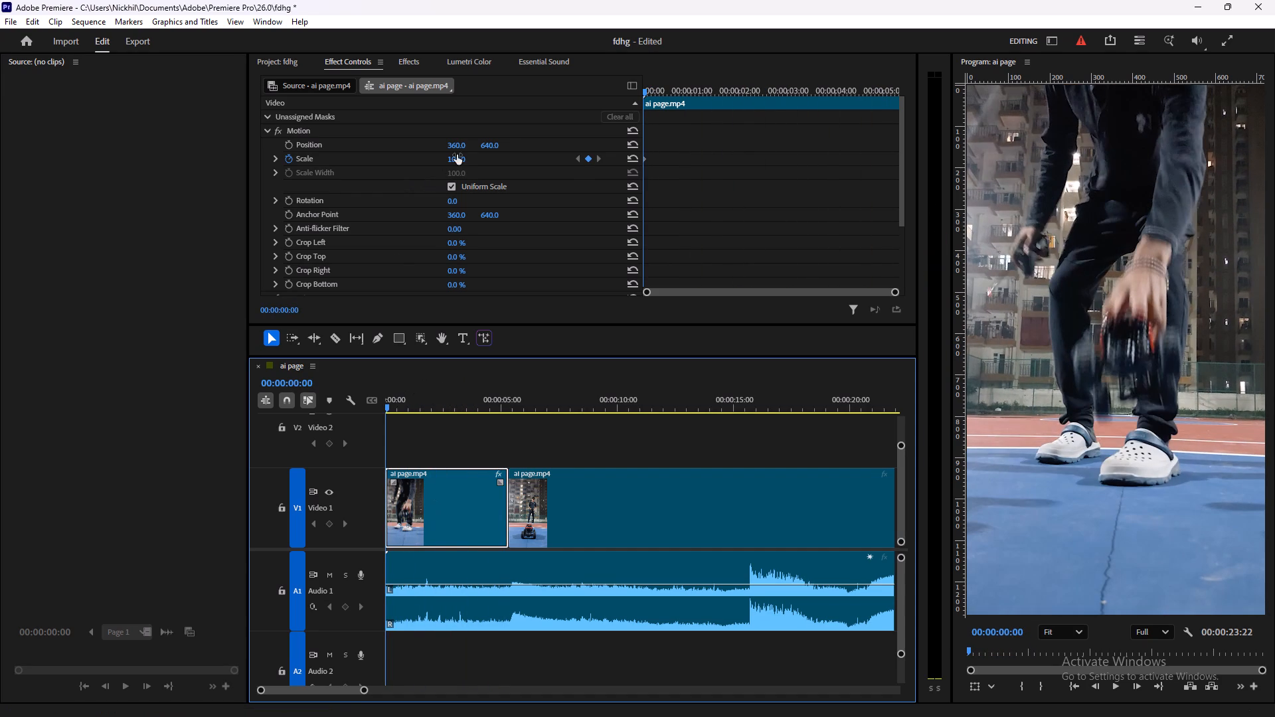
click(456, 159)
key(Up)
key(Up)
key(Up)
key(Up)
key(Up)
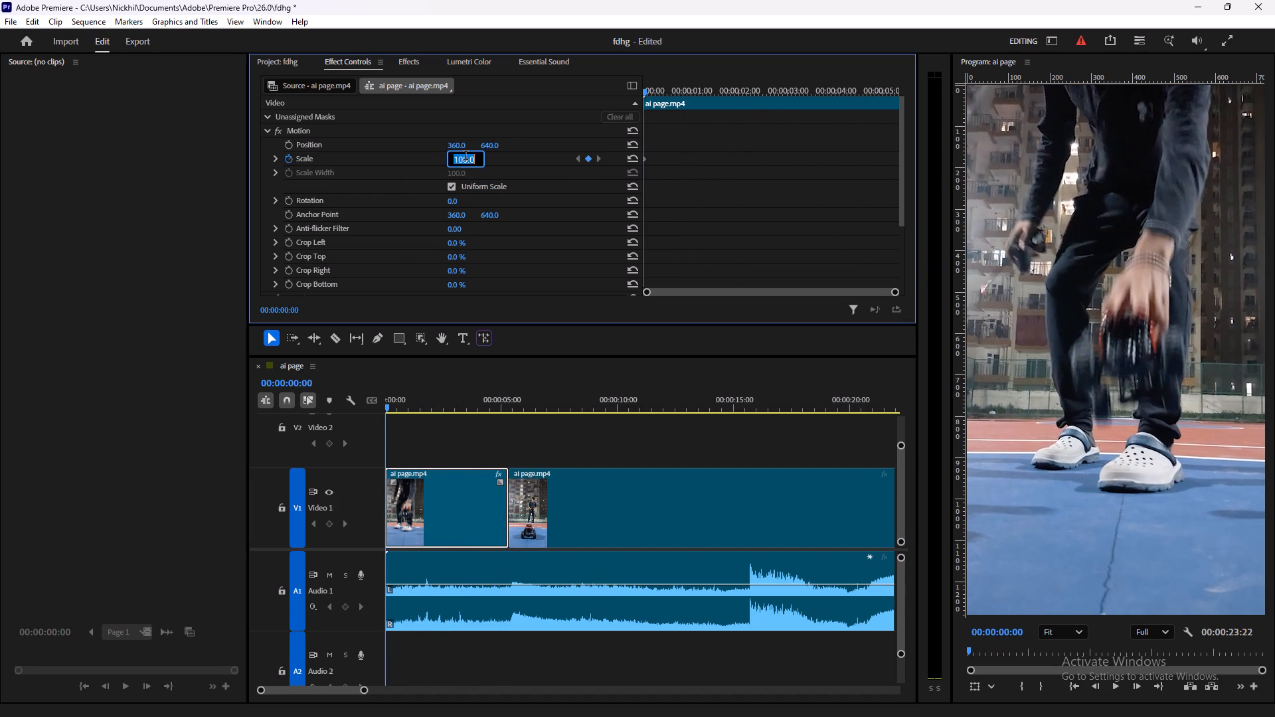
key(Up)
key(Up)
key(Up)
key(Up)
key(Up)
key(Up)
key(Up)
key(Up)
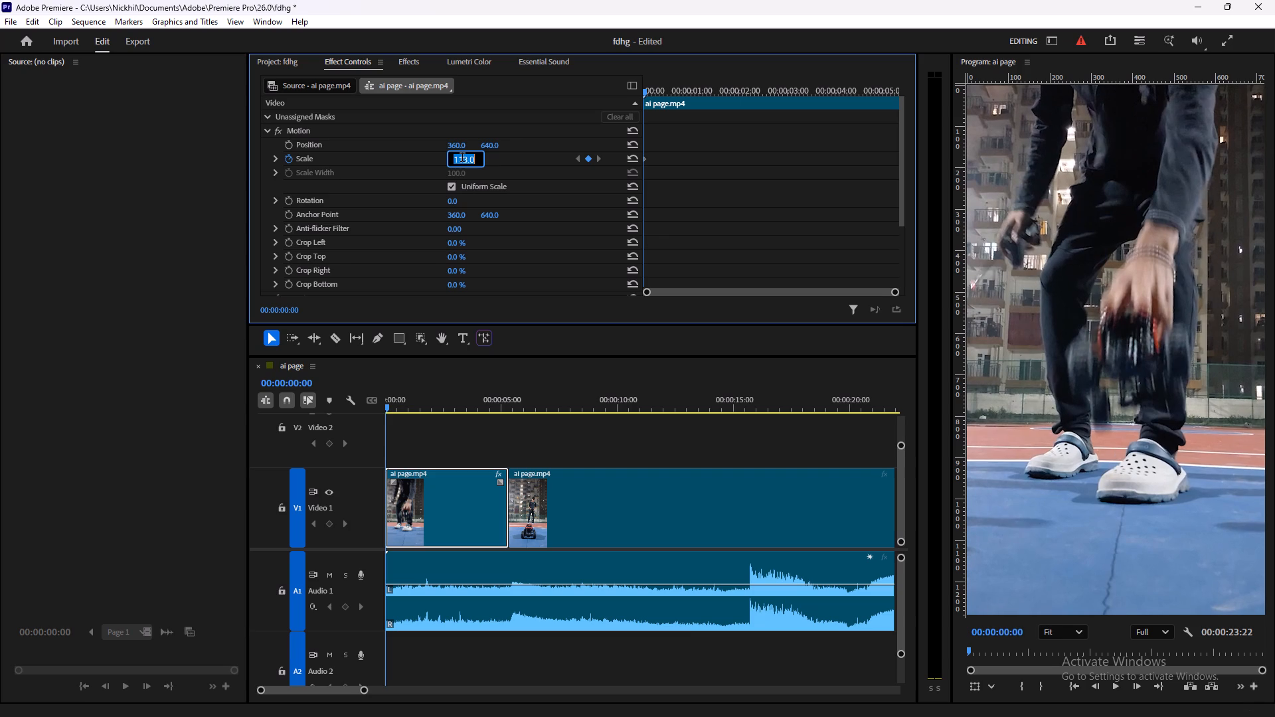
key(Return)
Add a Scale keyframe of 100 on the first V1 clip's last frame, at 00:00:05:07.
key(Down)
key(Left)
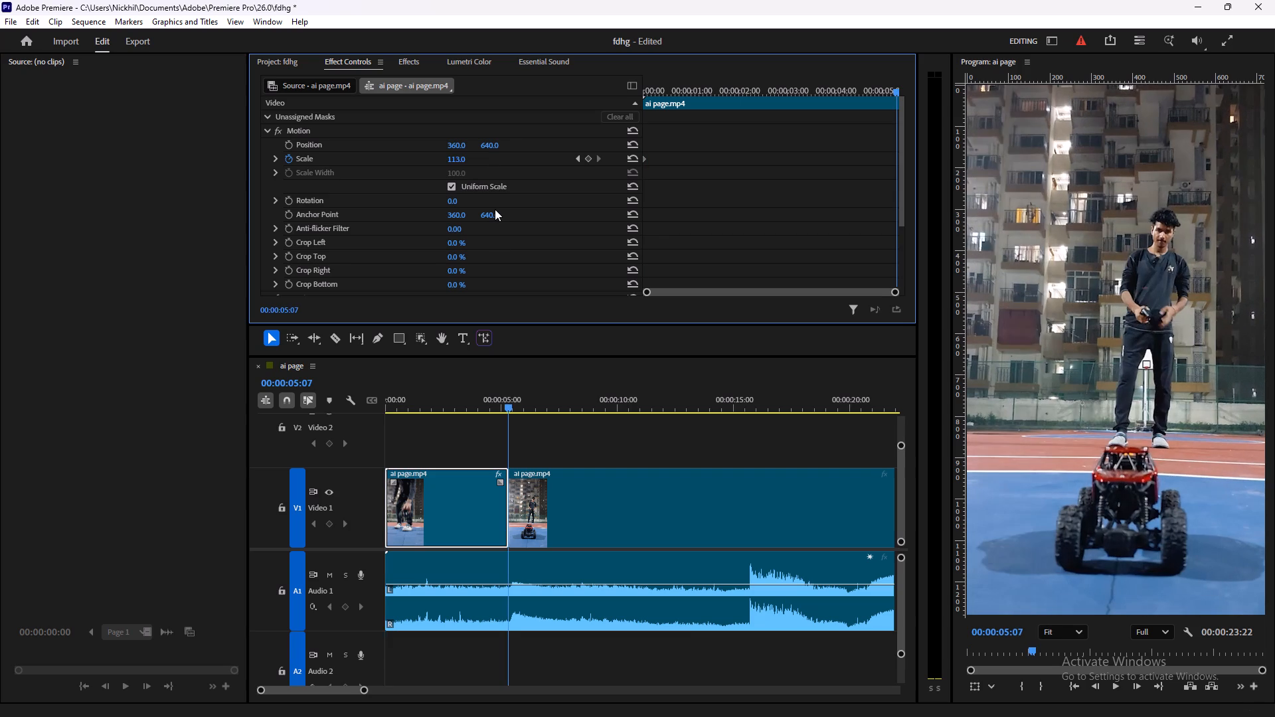
click(452, 157)
text(100)
key(Return)
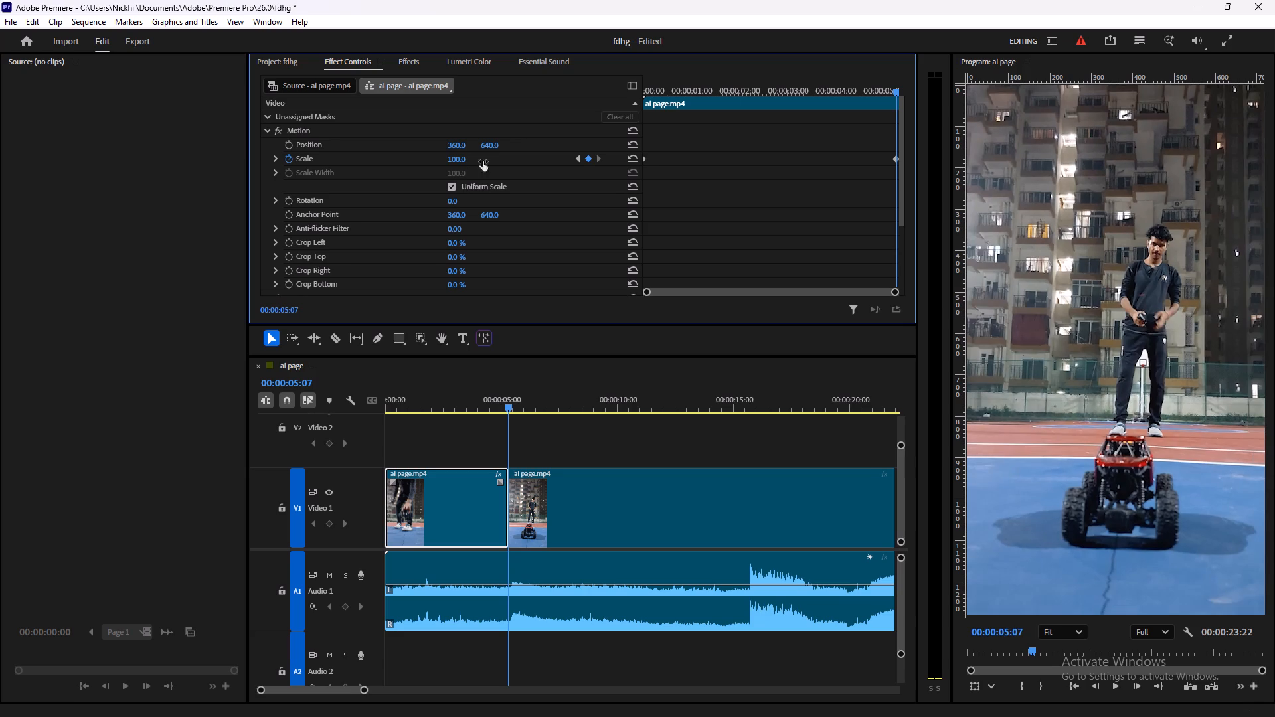
Change both Scale keyframes of the first V1 clip to Bezier interpolation.
drag(652, 148, 608, 200)
right_click(645, 158)
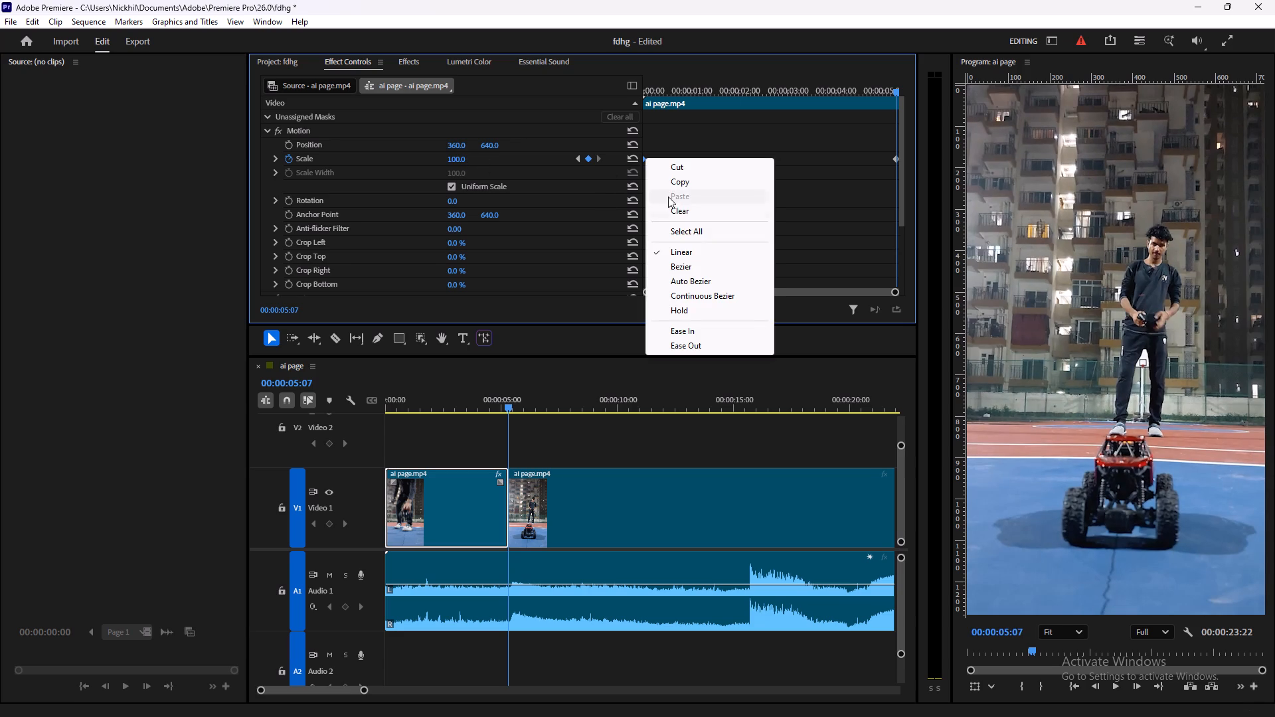
click(686, 268)
drag(877, 133, 915, 187)
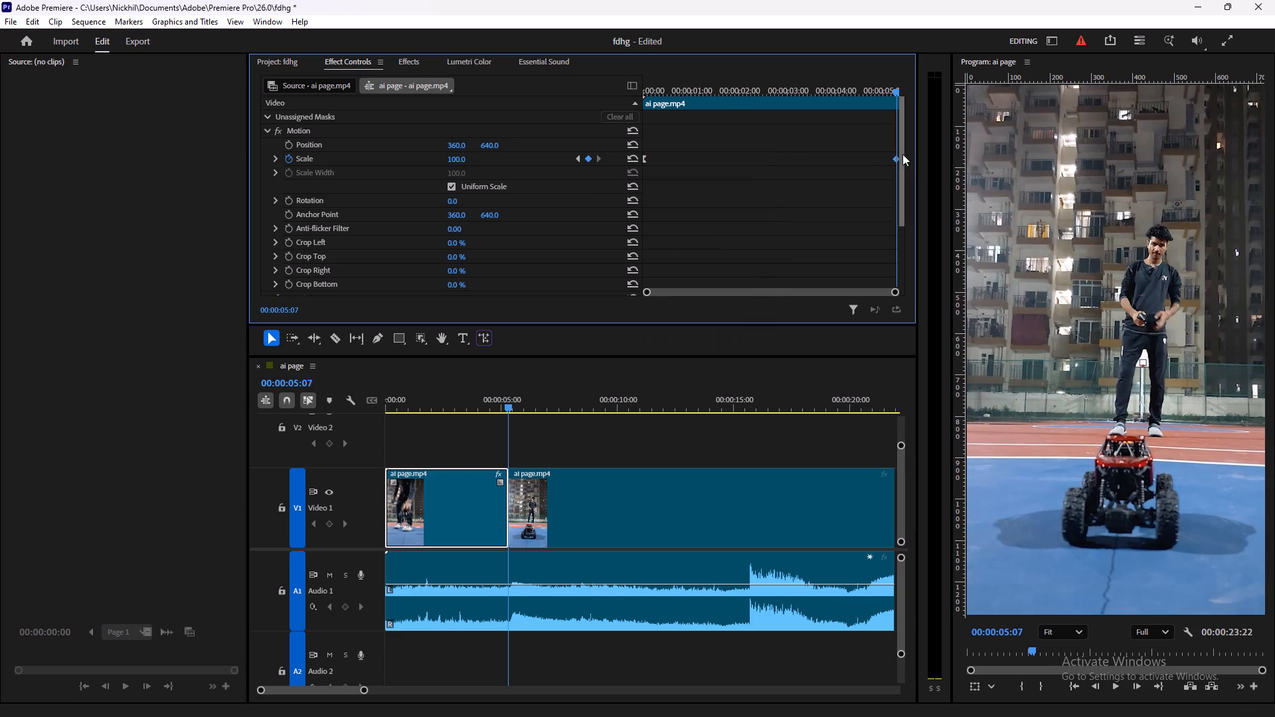
right_click(894, 160)
click(920, 266)
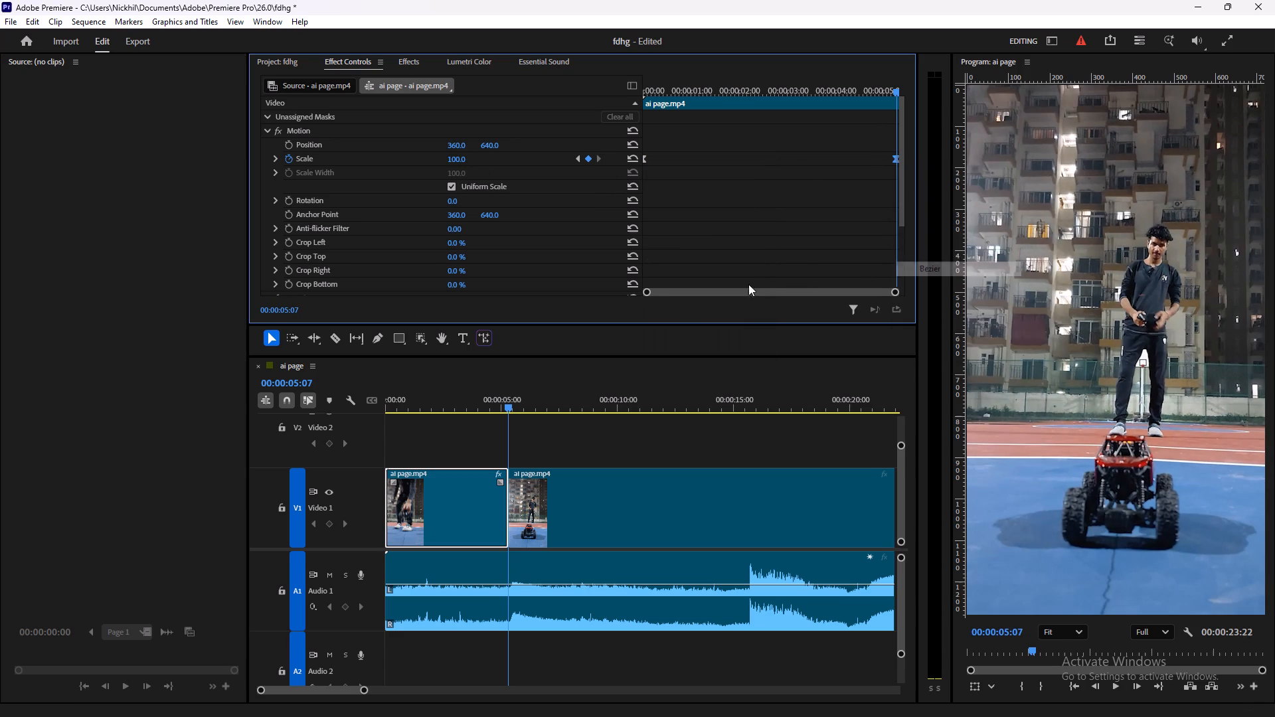
Deselect the clip and play the sequence from the start to review the zoom-out and the footage after the cut.
drag(476, 400, 183, 398)
click(461, 427)
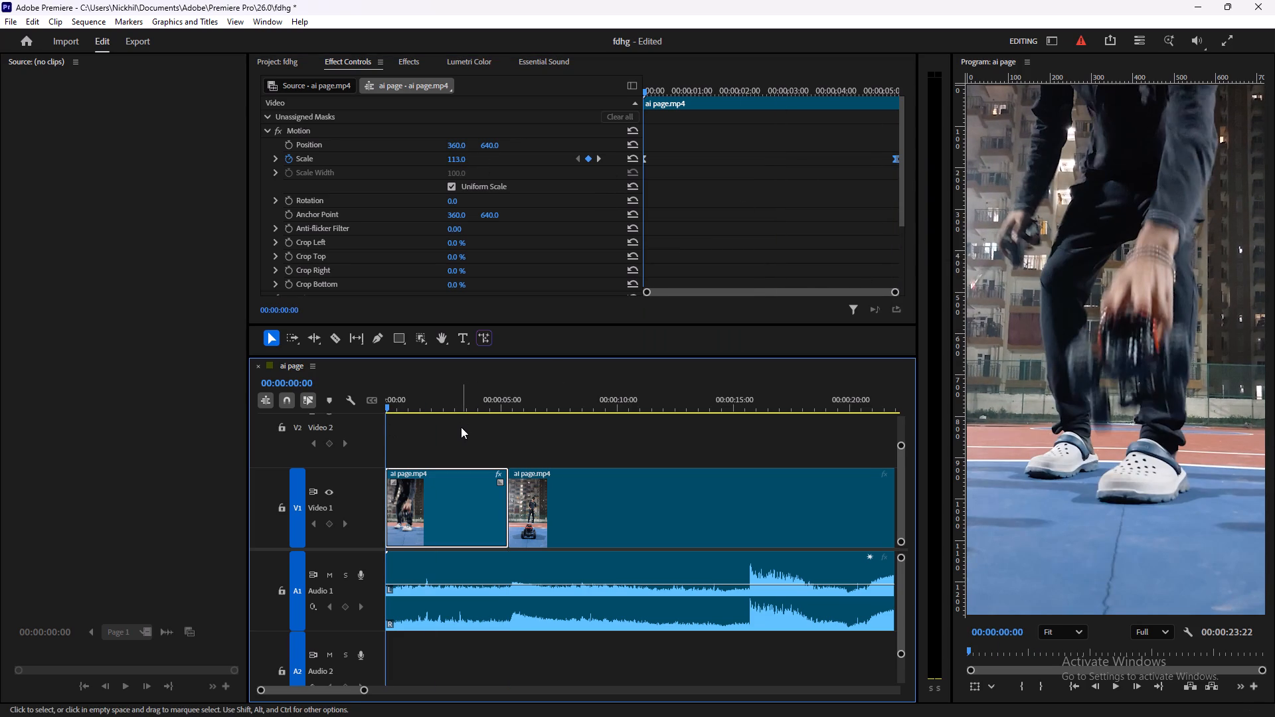
key(space)
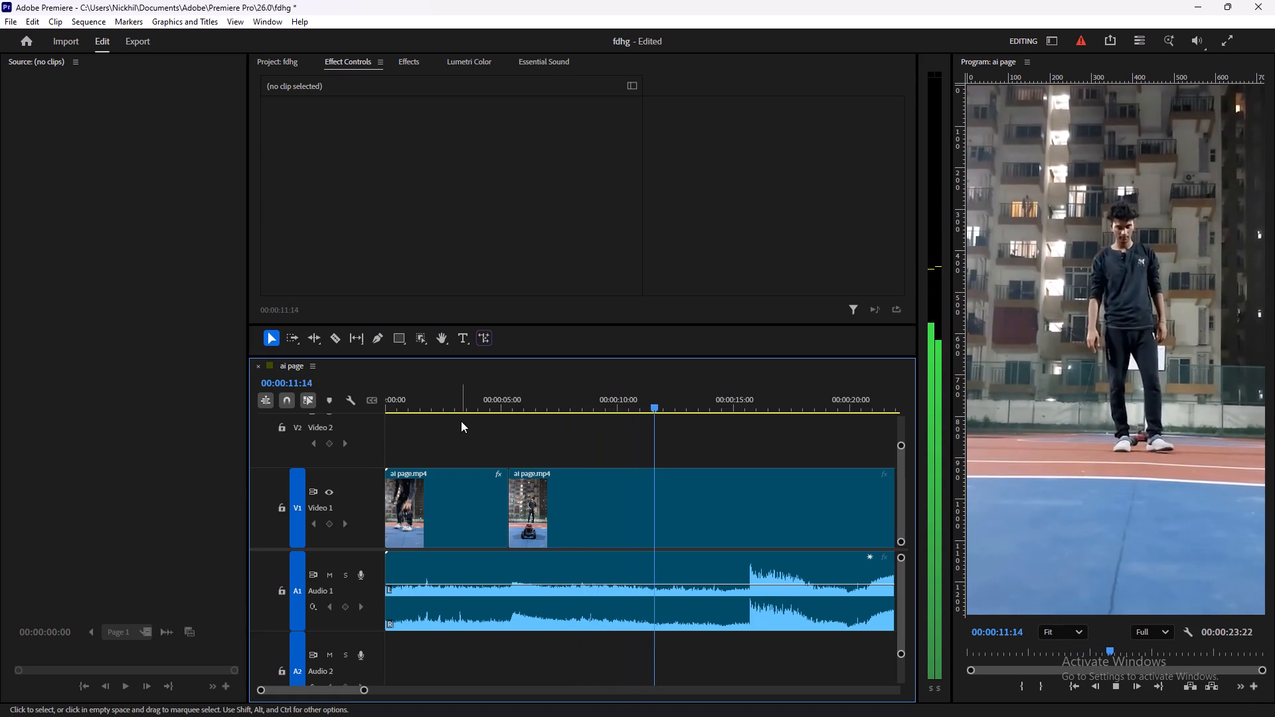
key(space)
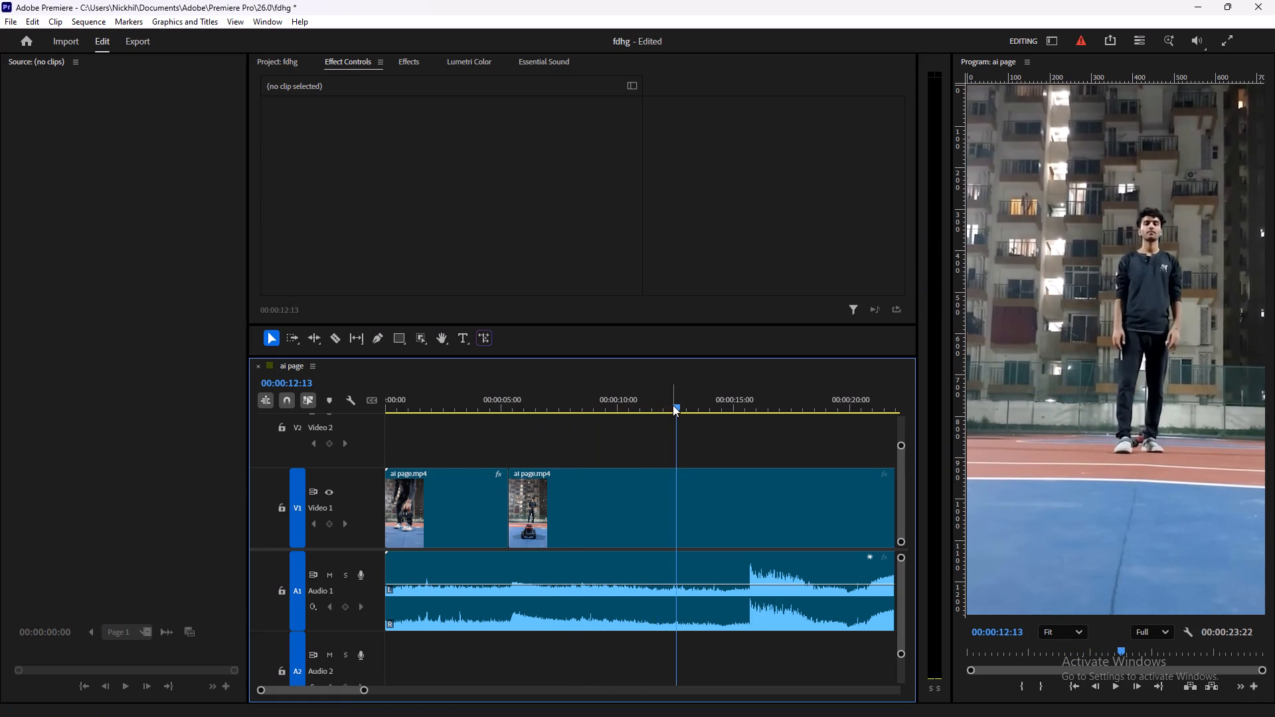
Split the second V1 video clip at 00:00:10:15, leaving the audio uncut.
drag(673, 405, 618, 398)
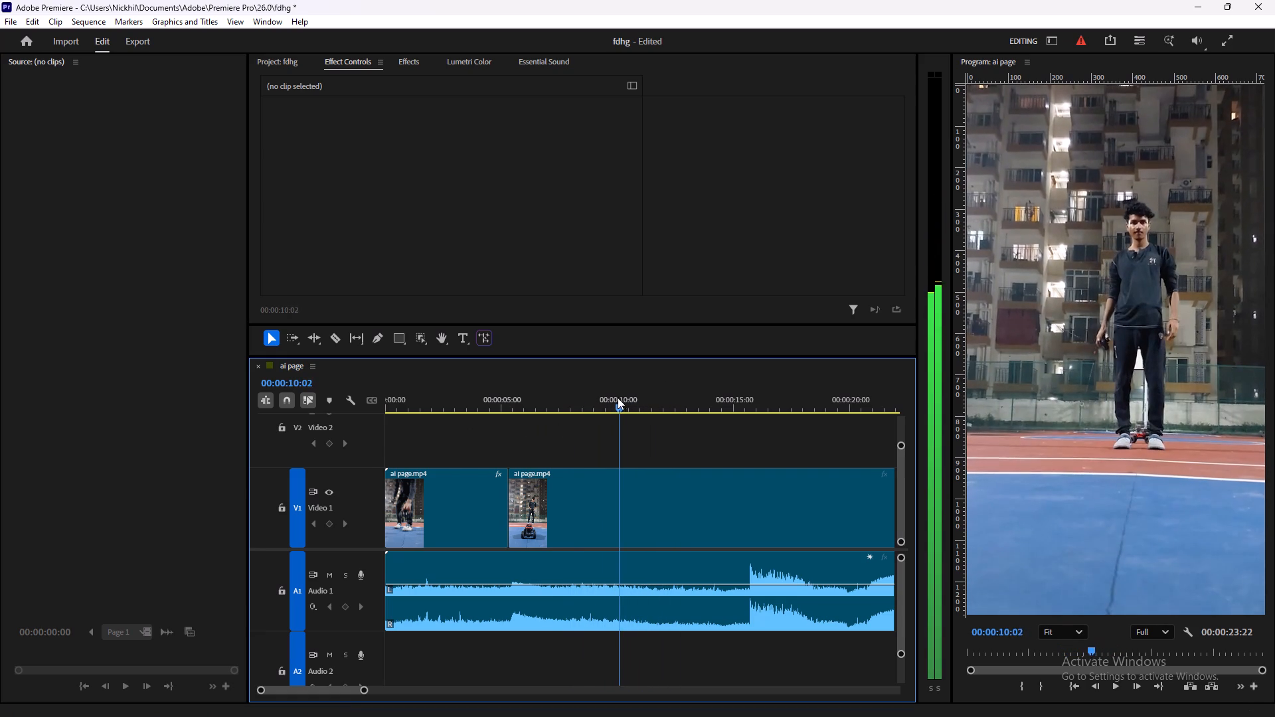
drag(618, 398, 629, 401)
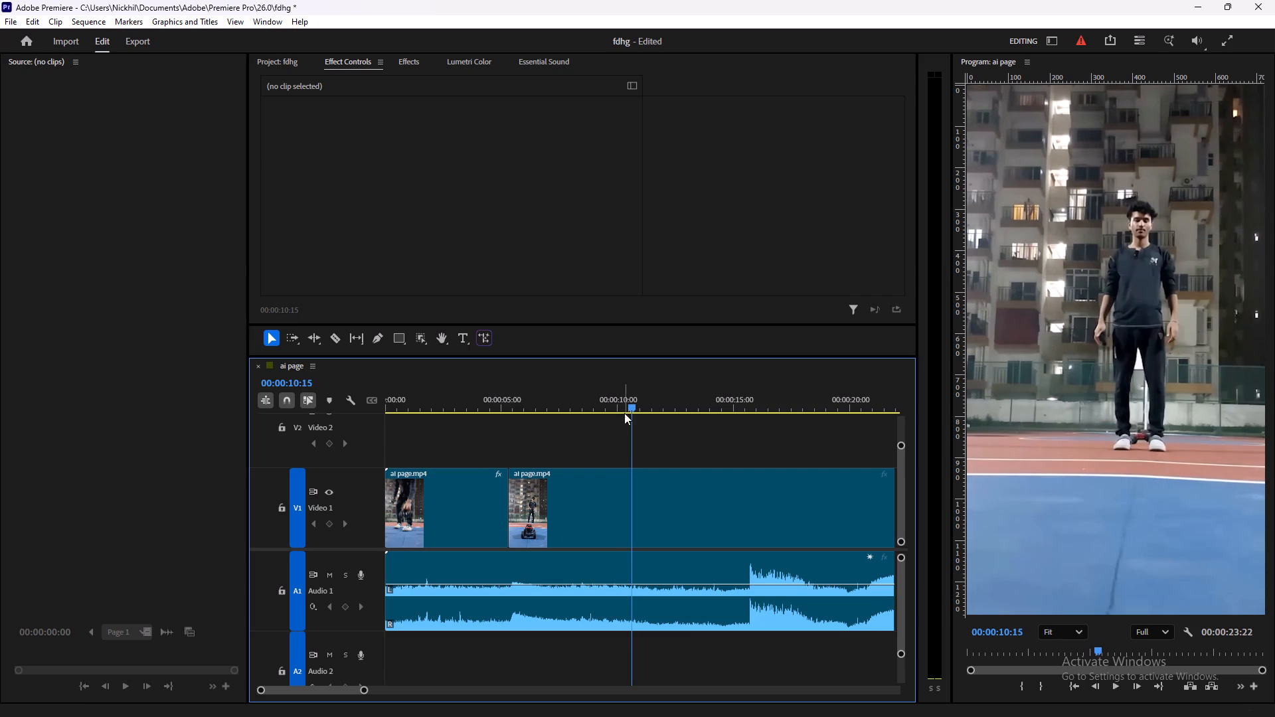
key(c)
click(635, 493)
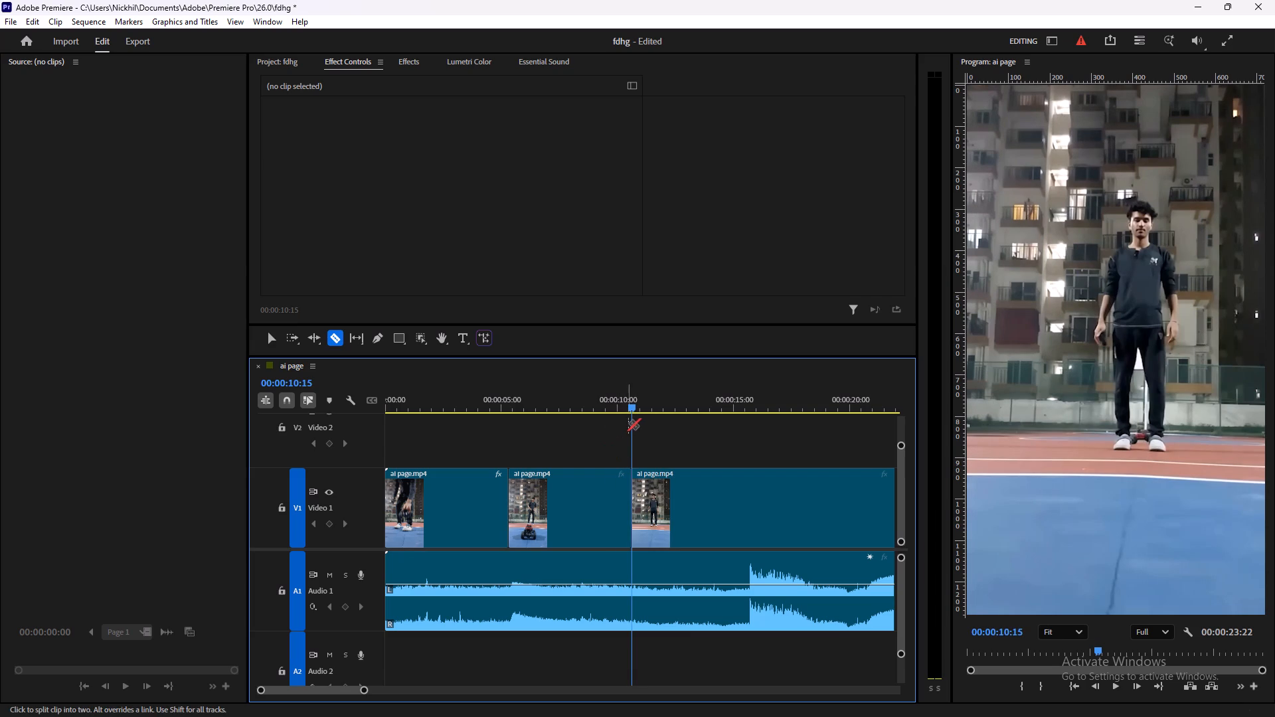
Browse the Video Transitions in the effects library, examining the Lights & Blurs category for a suitable transition.
click(413, 59)
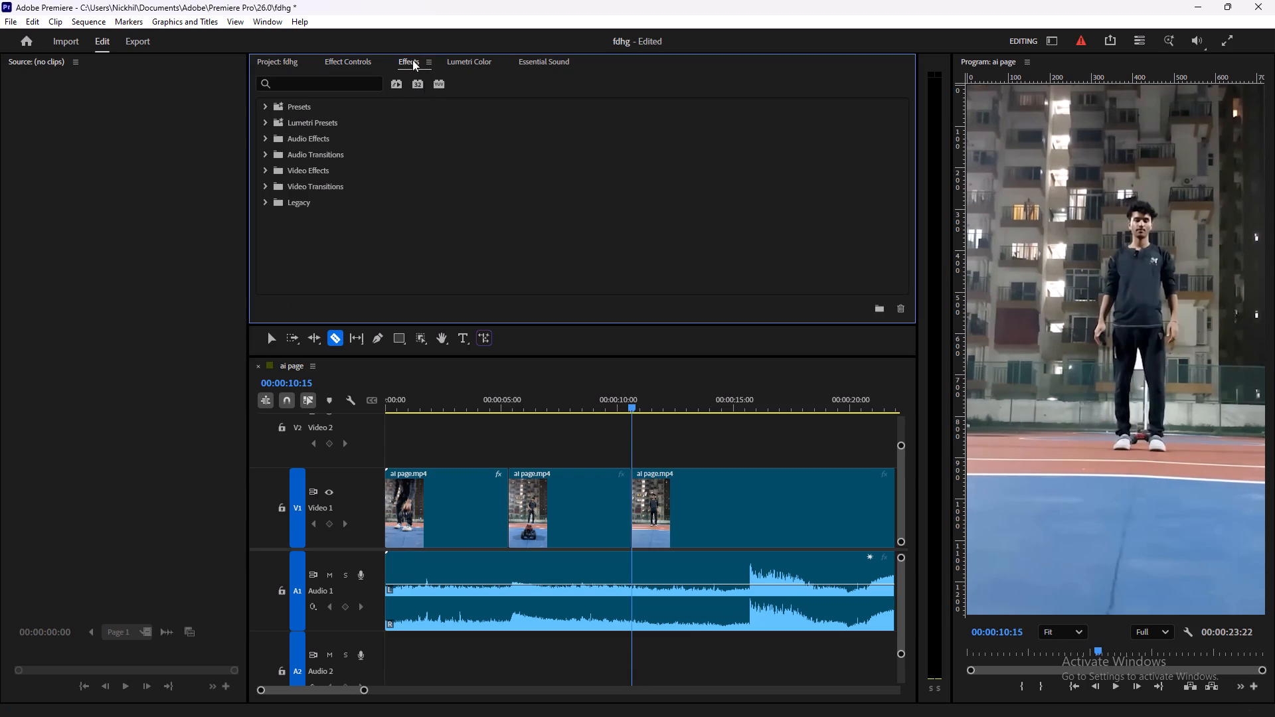
click(266, 189)
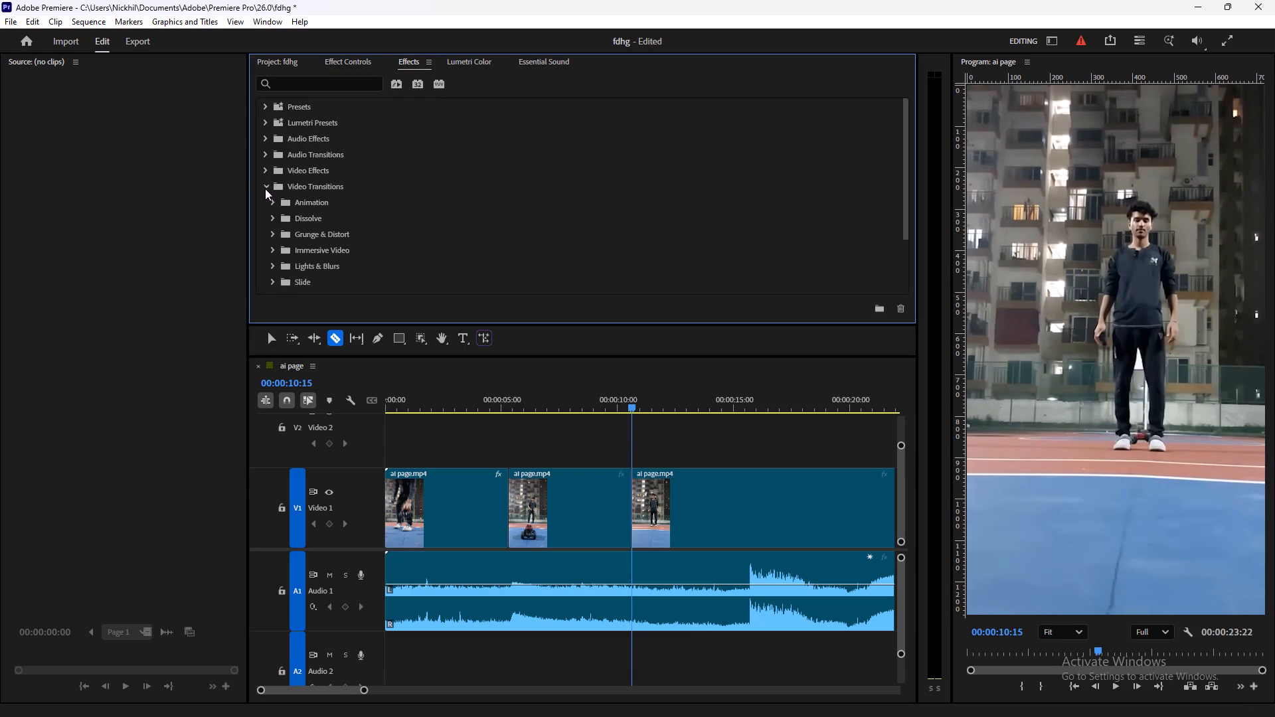
scroll(284, 199, down, 1)
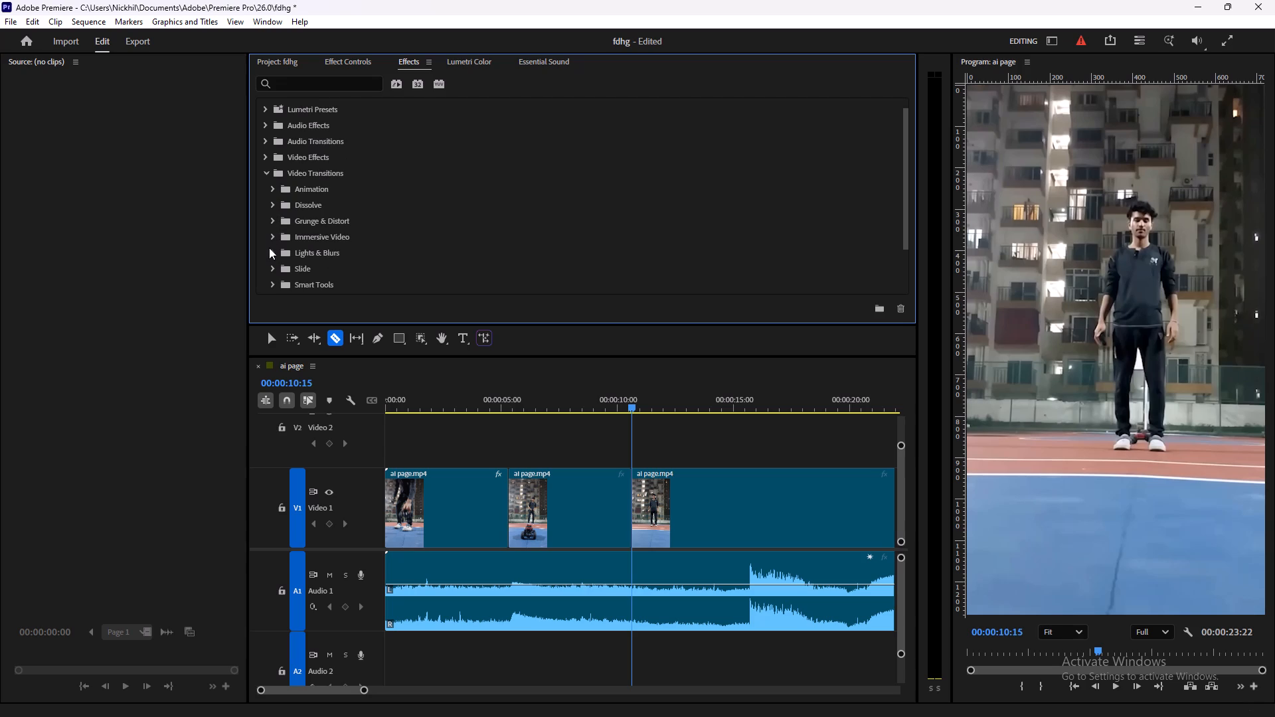
scroll(285, 228, down, 3)
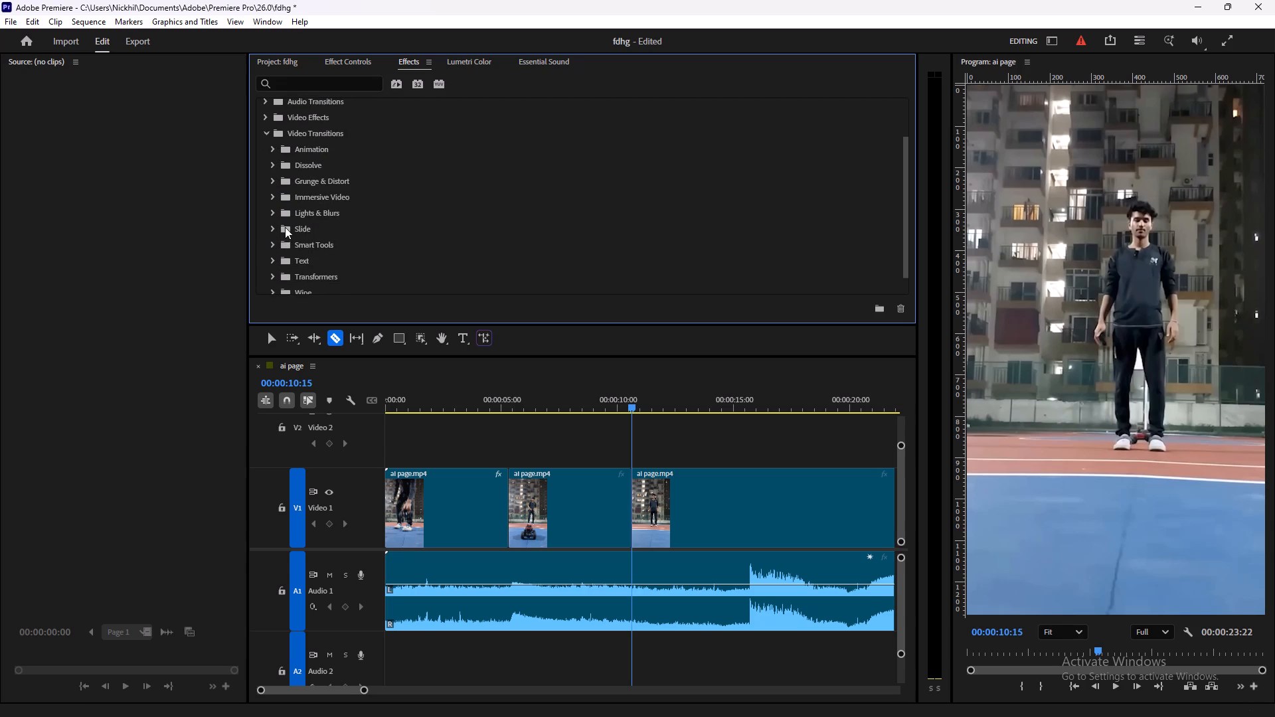
click(272, 194)
click(274, 196)
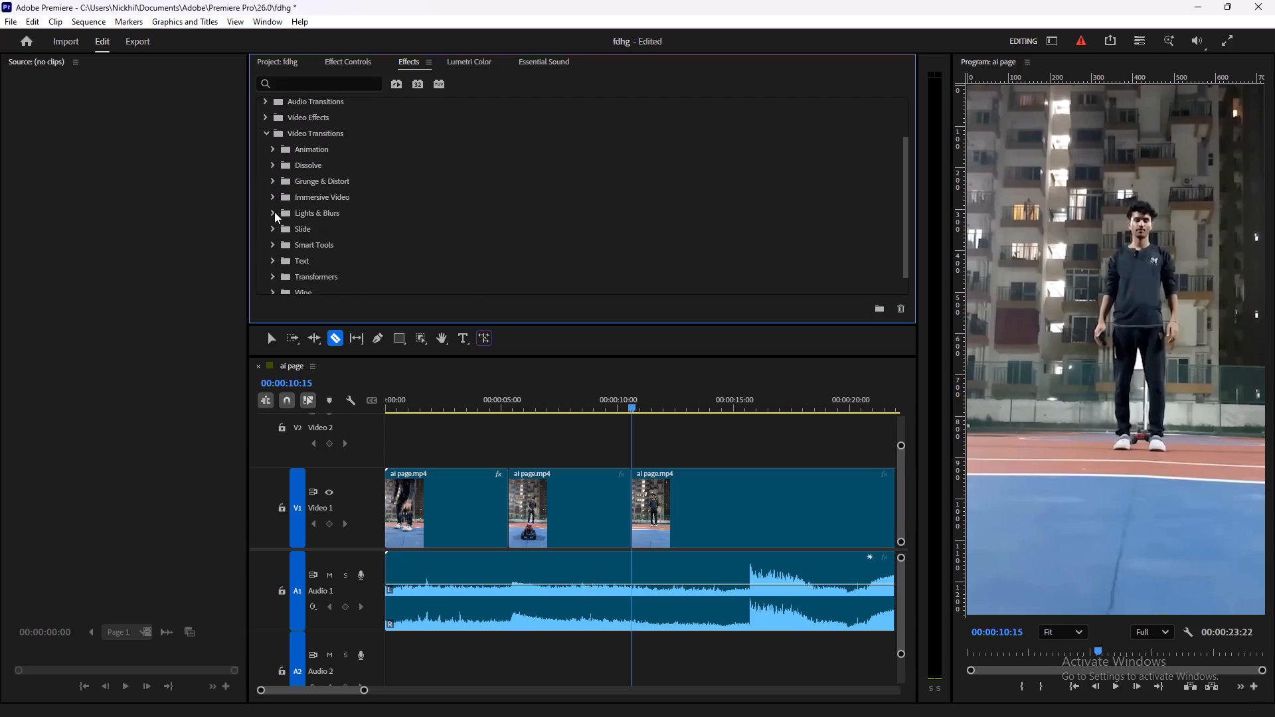
click(268, 213)
scroll(323, 220, down, 8)
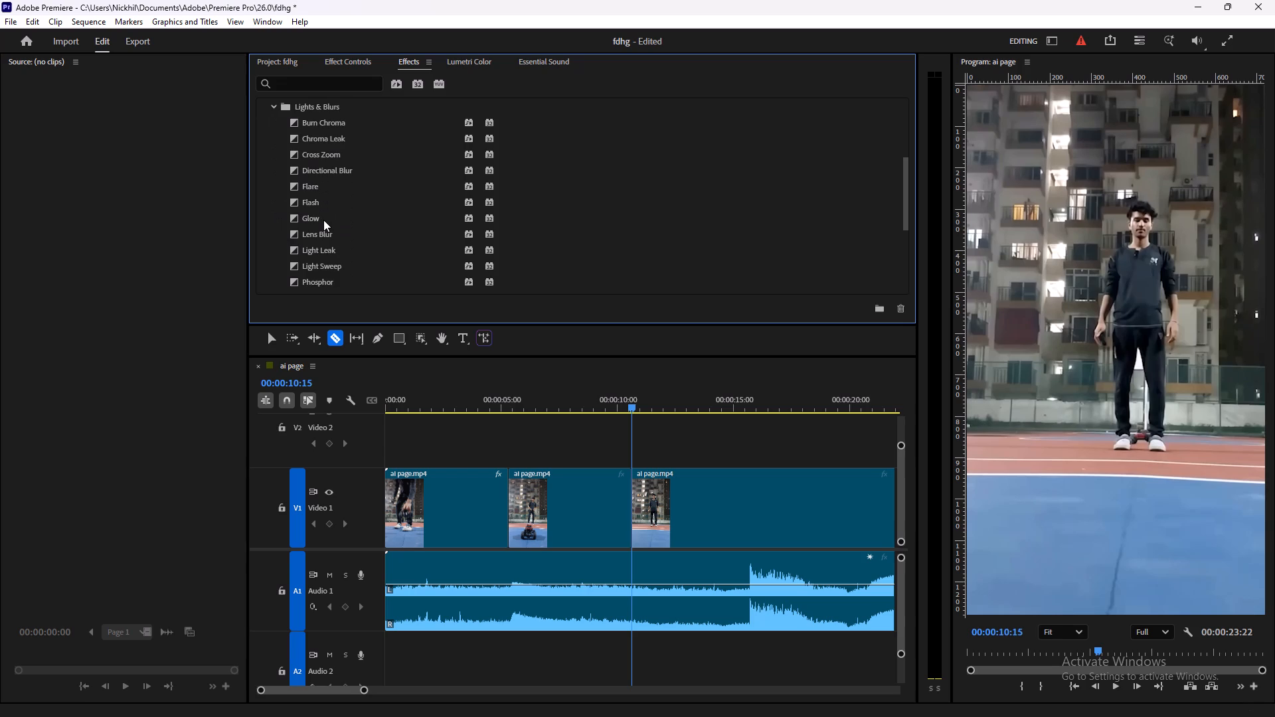
scroll(323, 224, up, 3)
click(276, 143)
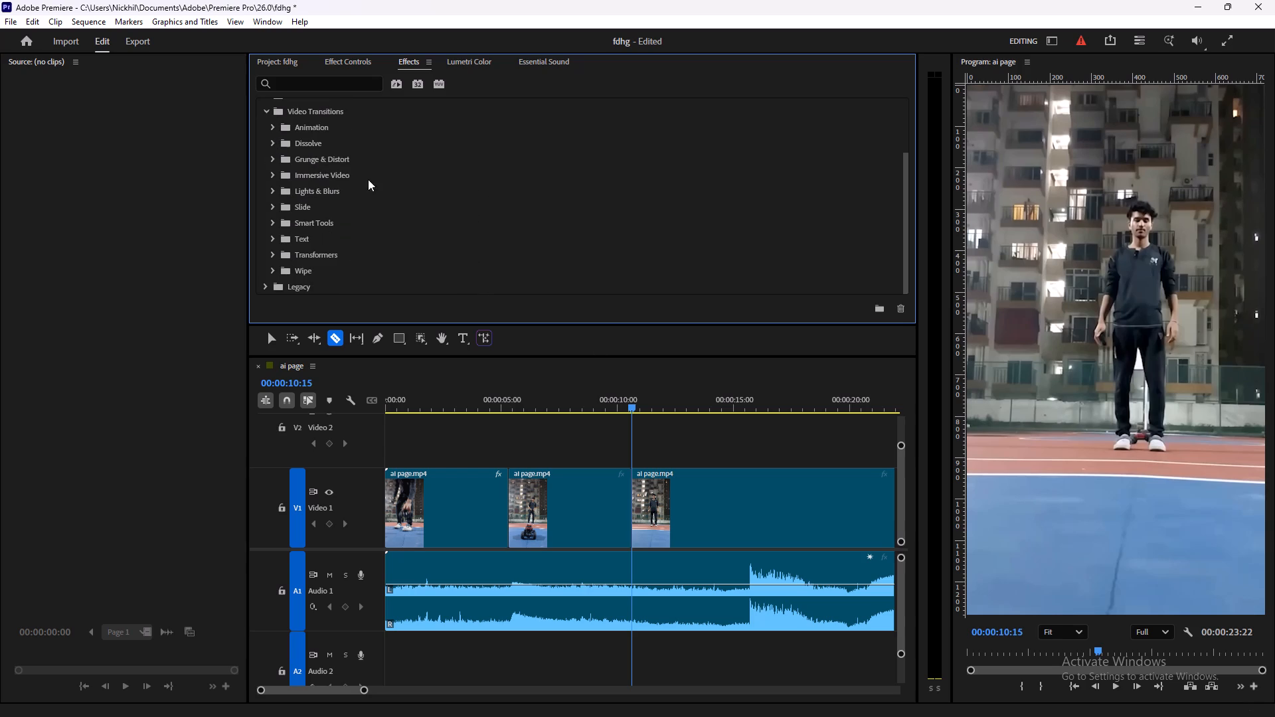
Switch to Chrome, search Google for glitch effect, and look at Pixlr's Add Glitch Effect To Image Online page.
click(846, 702)
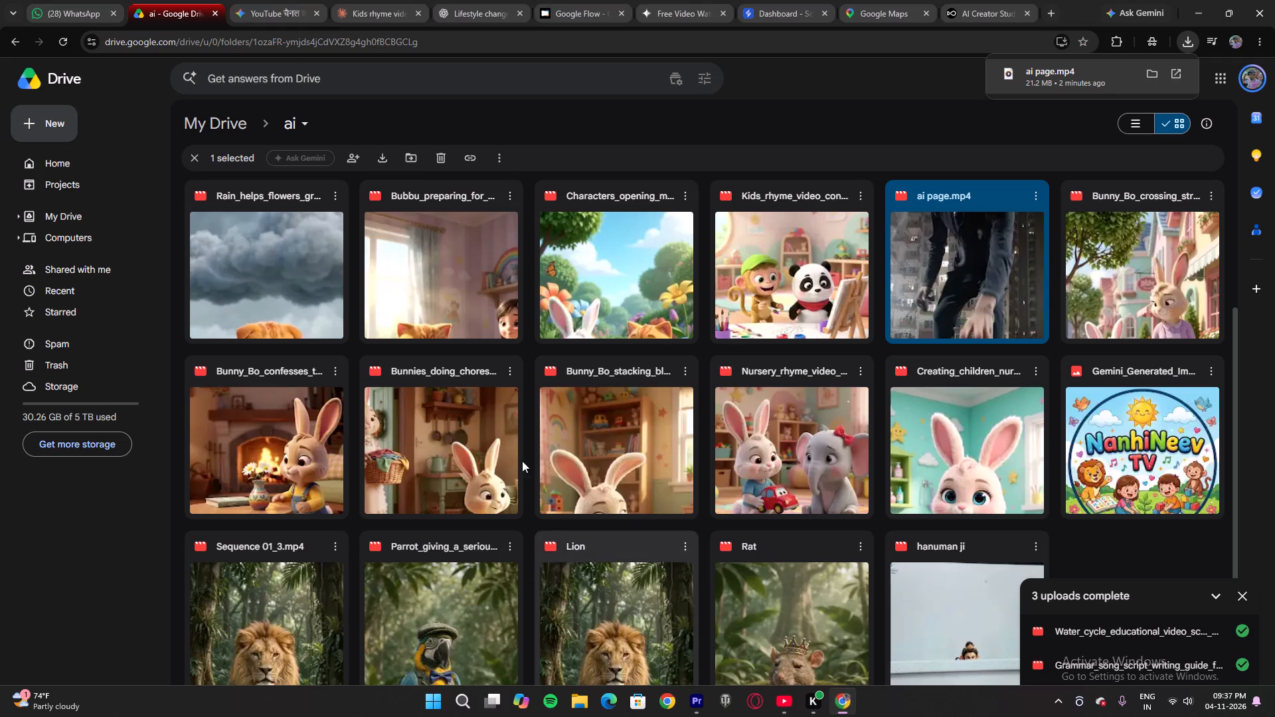
click(1039, 5)
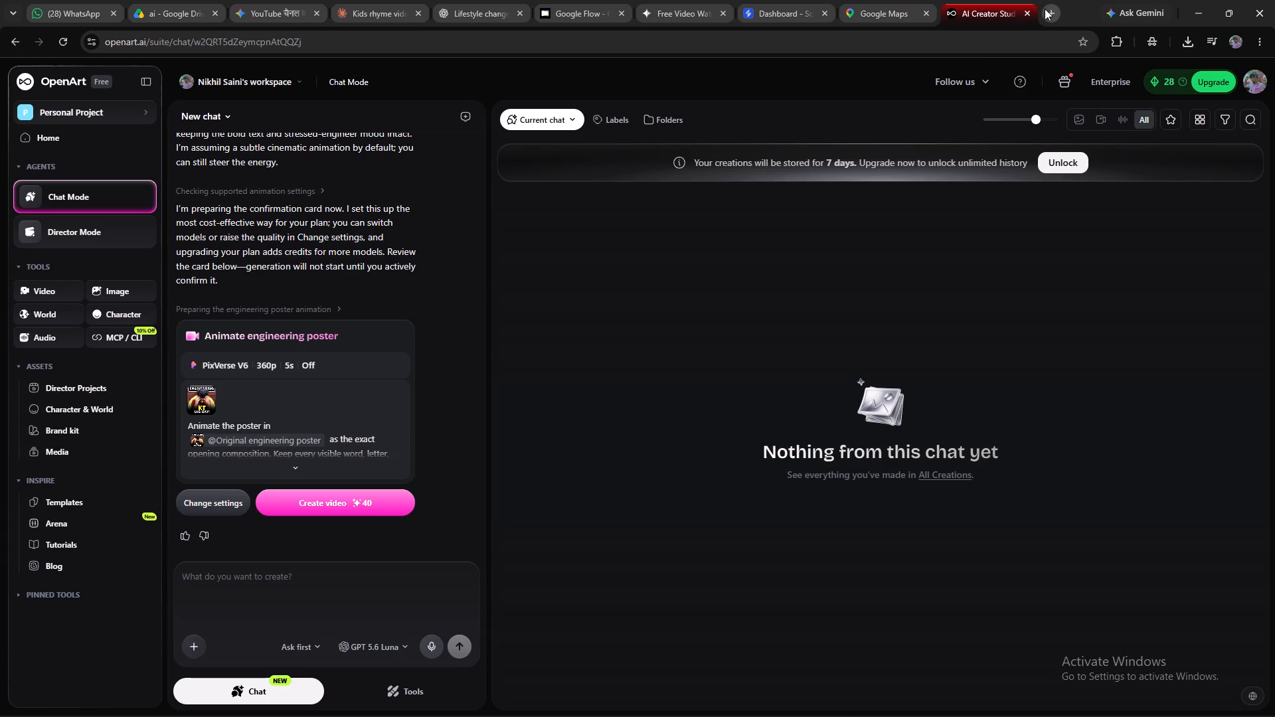
click(1045, 9)
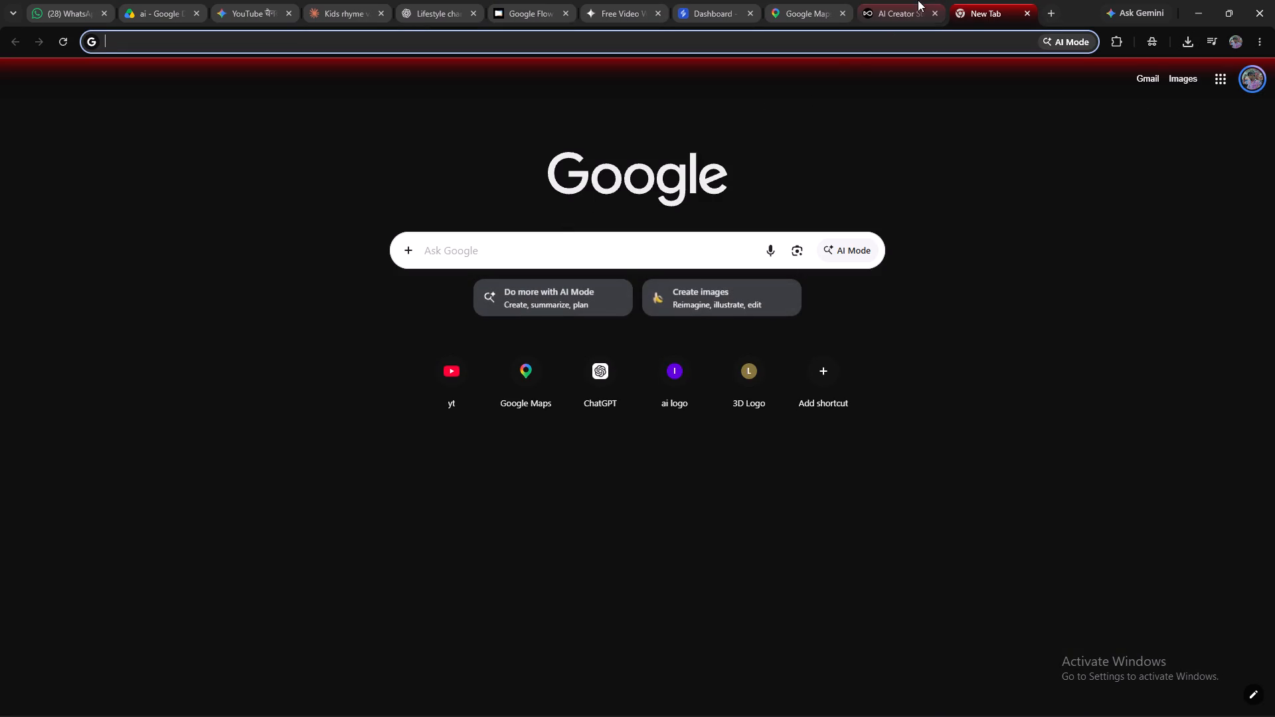
click(469, 250)
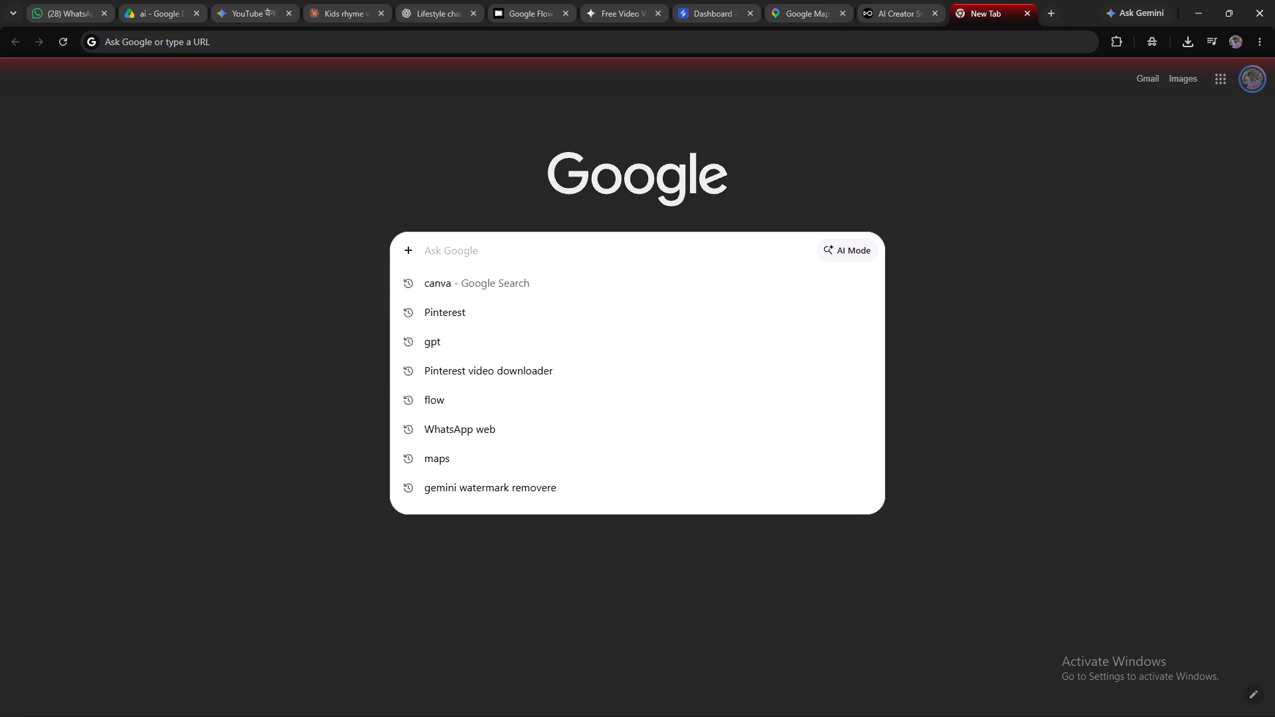
text(glitch)
key(space)
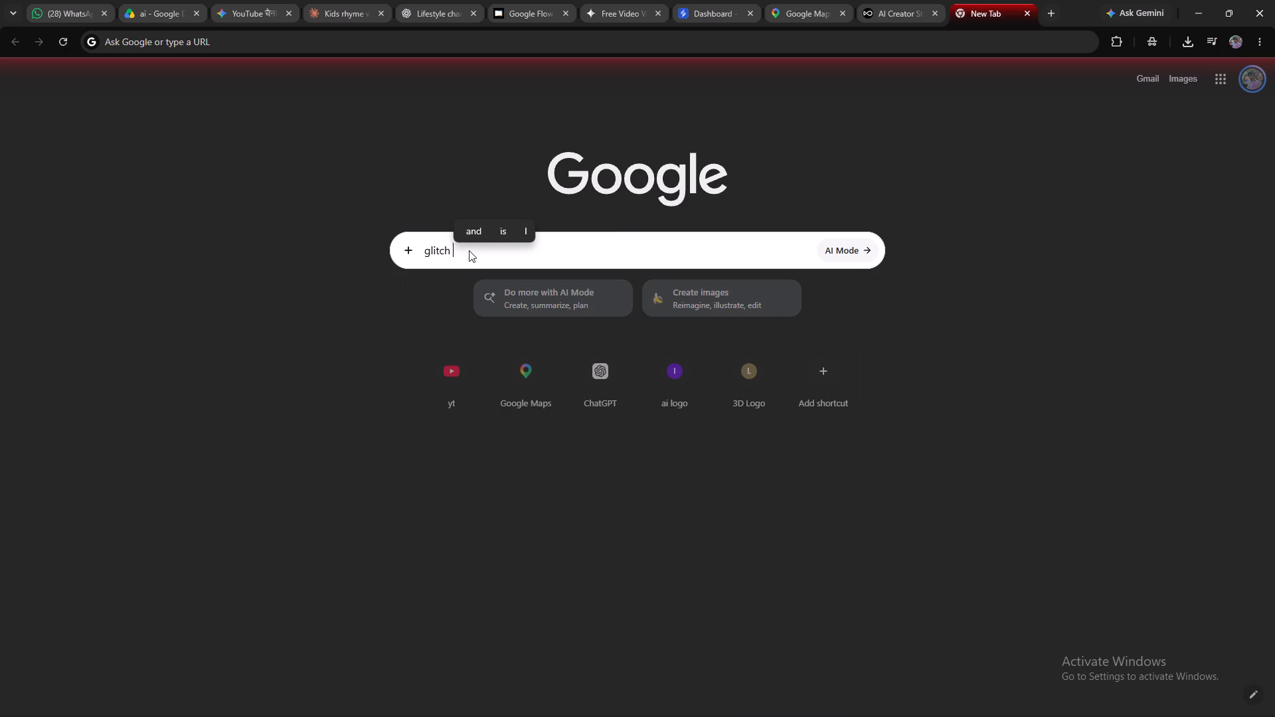
text(effect as)
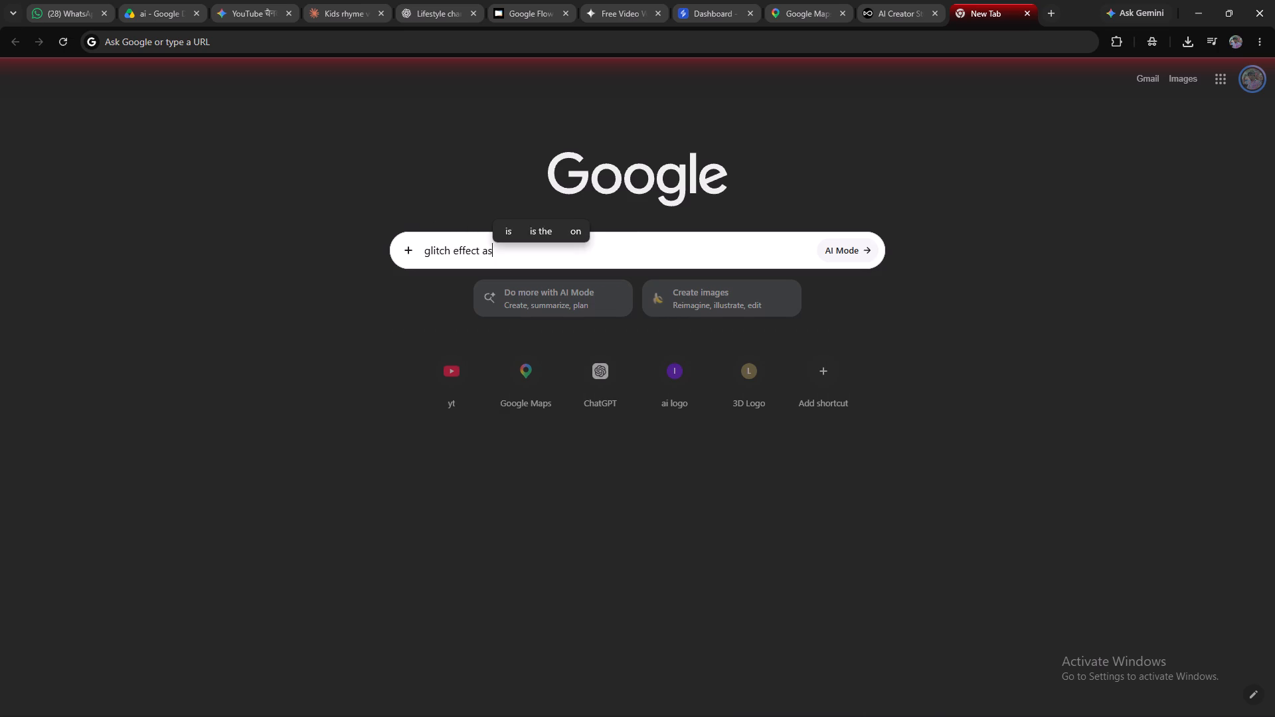
key(BackSpace)
key(BackSpace)
key(Return)
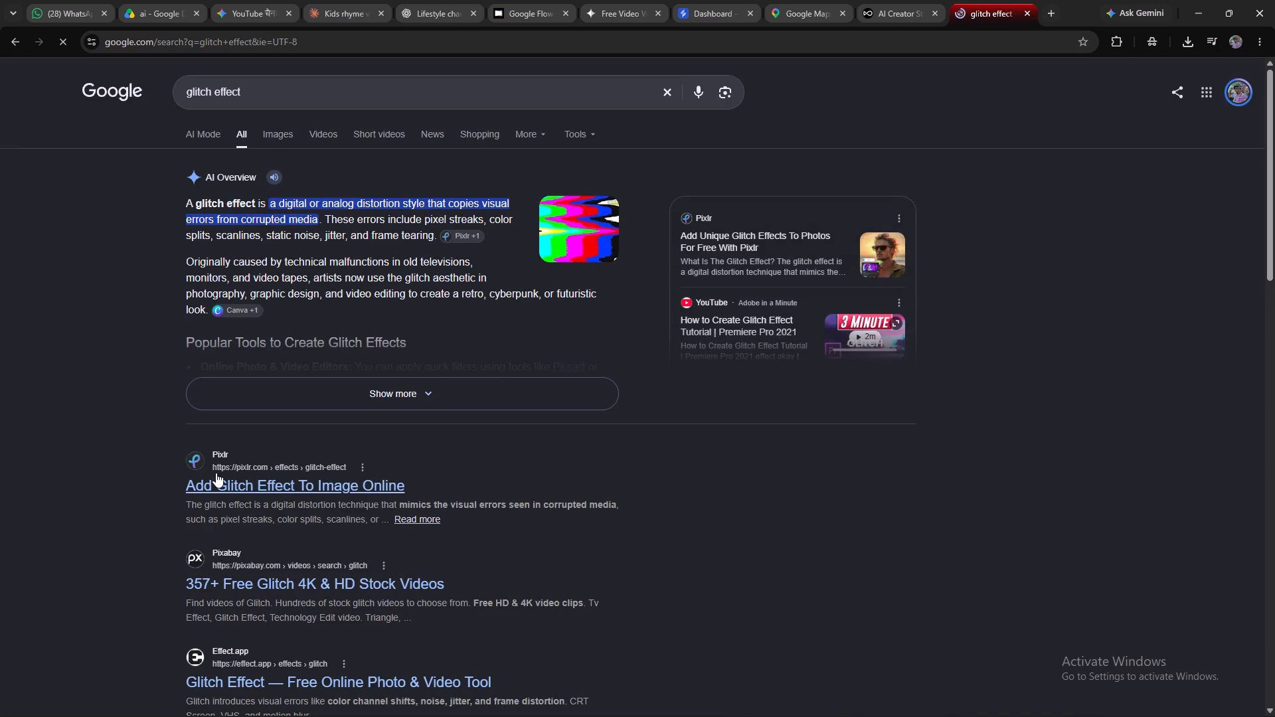
click(223, 486)
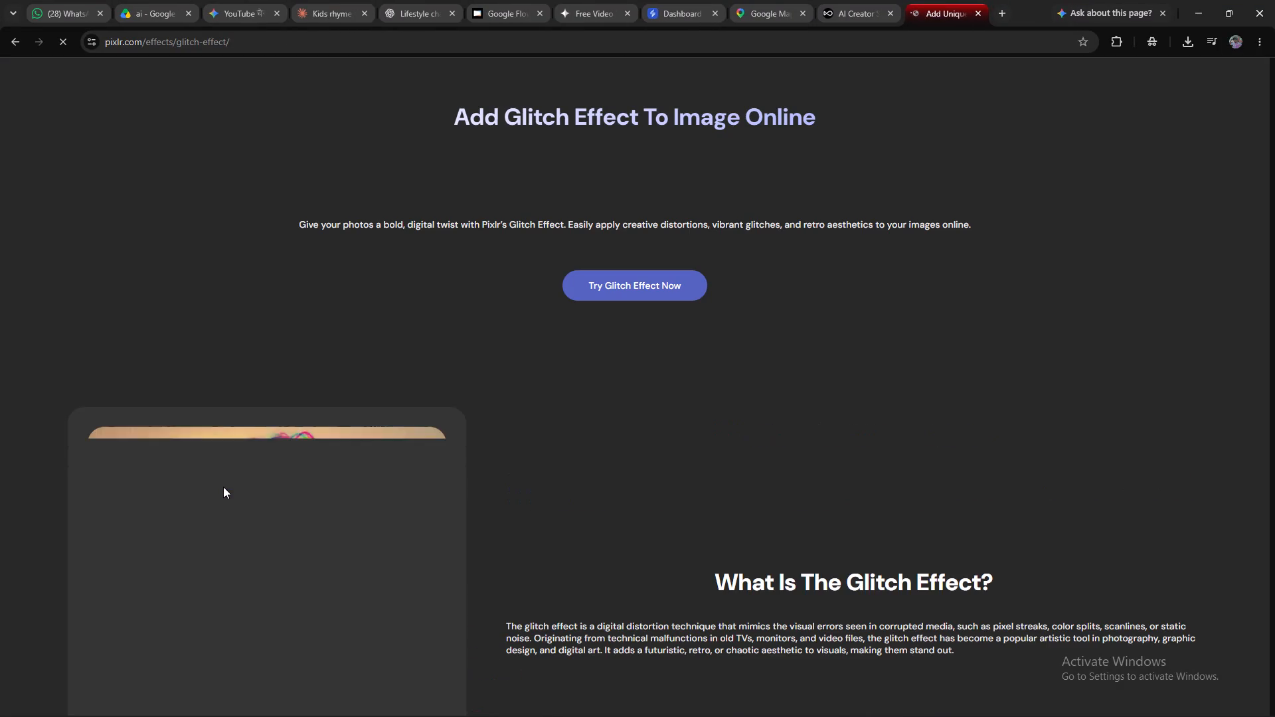
drag(389, 366, 397, 366)
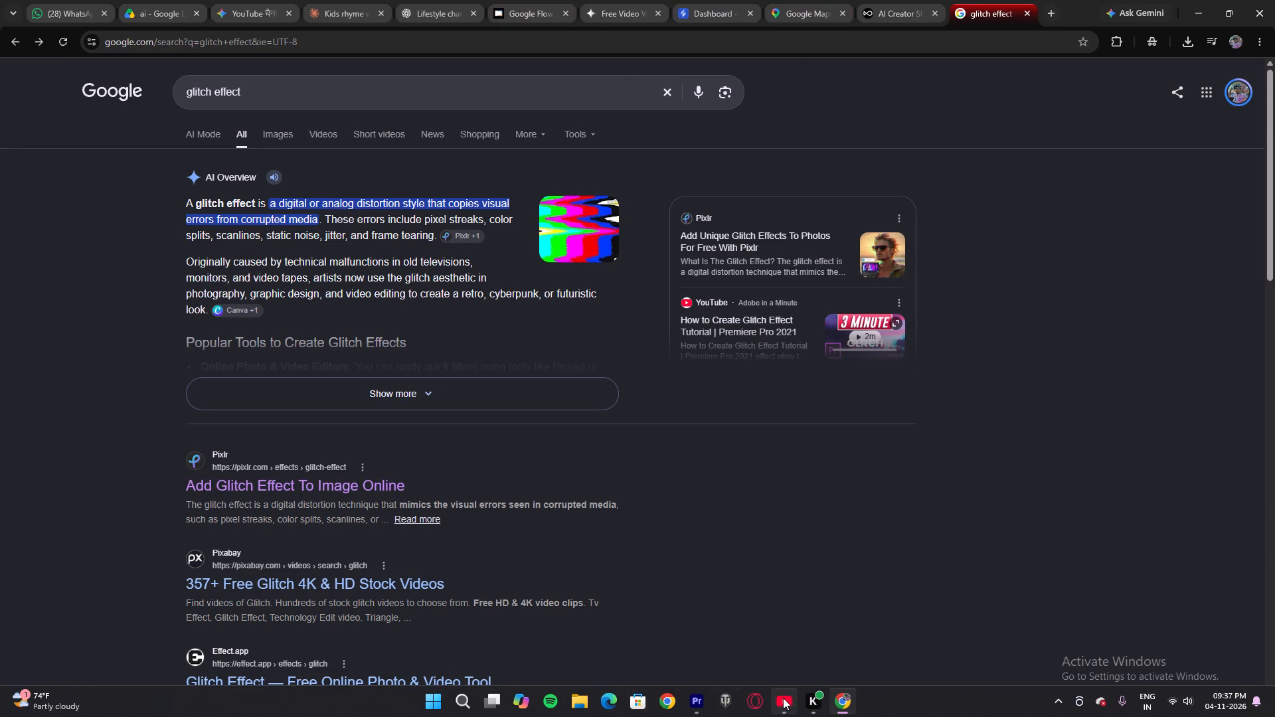
Switch to the YouTube app and search for glitch, refining the search to glitch sound effect.
click(783, 698)
drag(353, 80, 357, 86)
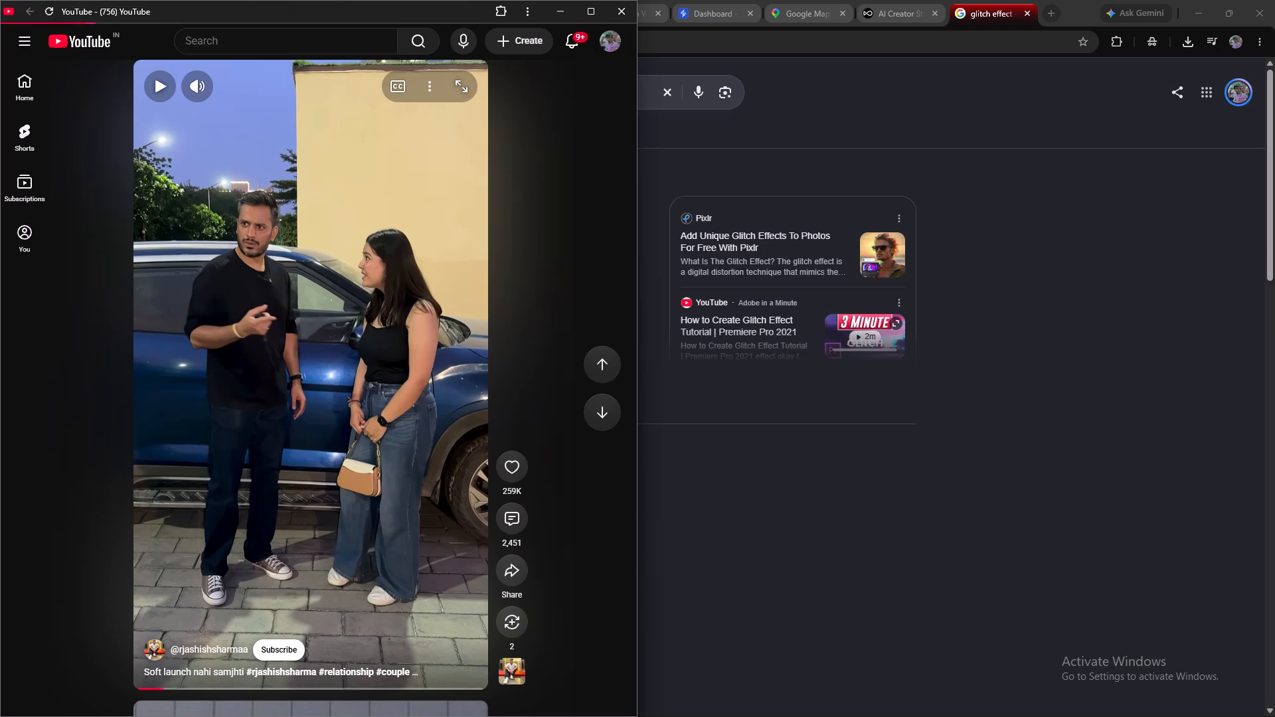
click(332, 46)
text(glitch)
key(Return)
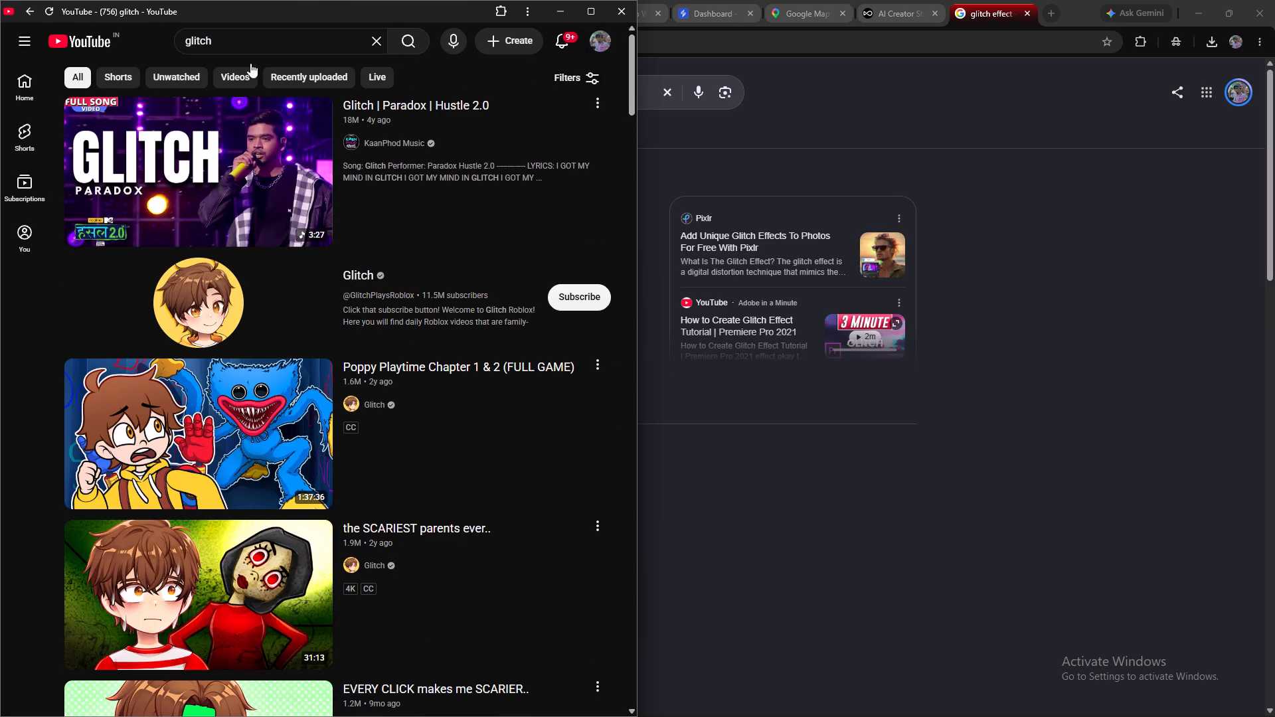
click(254, 40)
key(space)
click(286, 102)
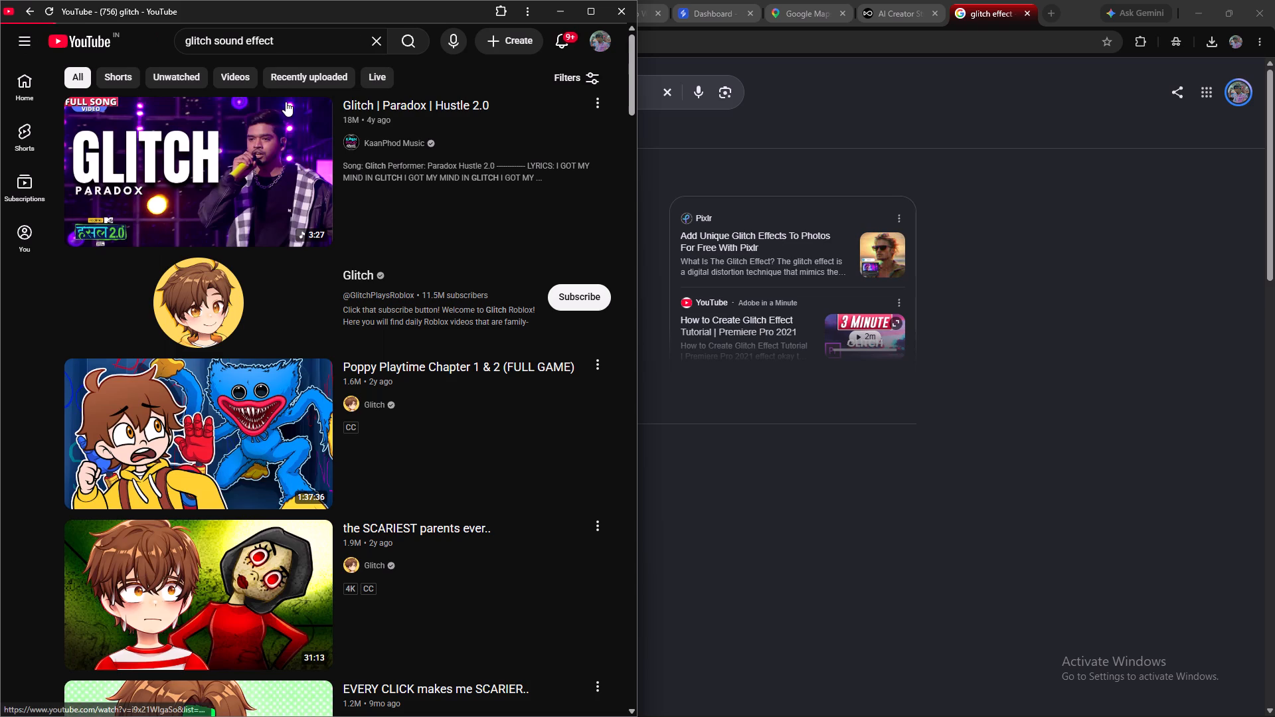
Preview the No Signal/Tv Glitch Effect short and the film burn sound effect short from the search results.
scroll(184, 366, down, 1)
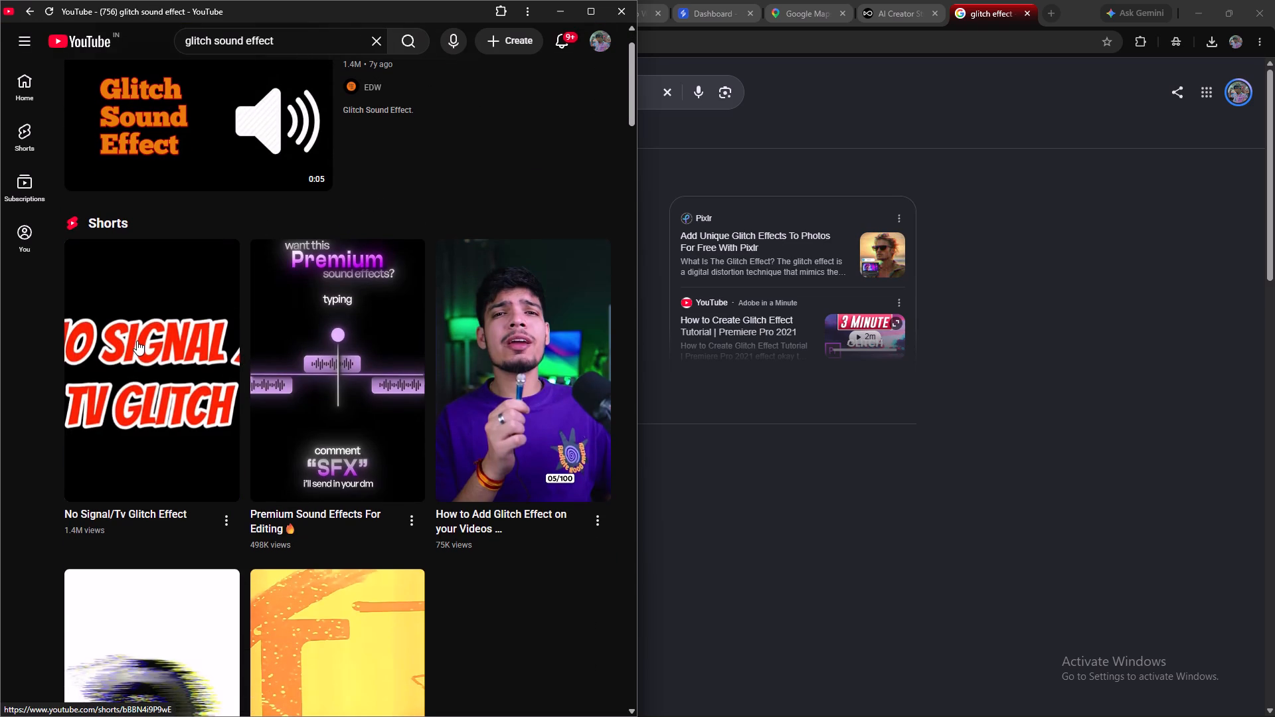
click(137, 341)
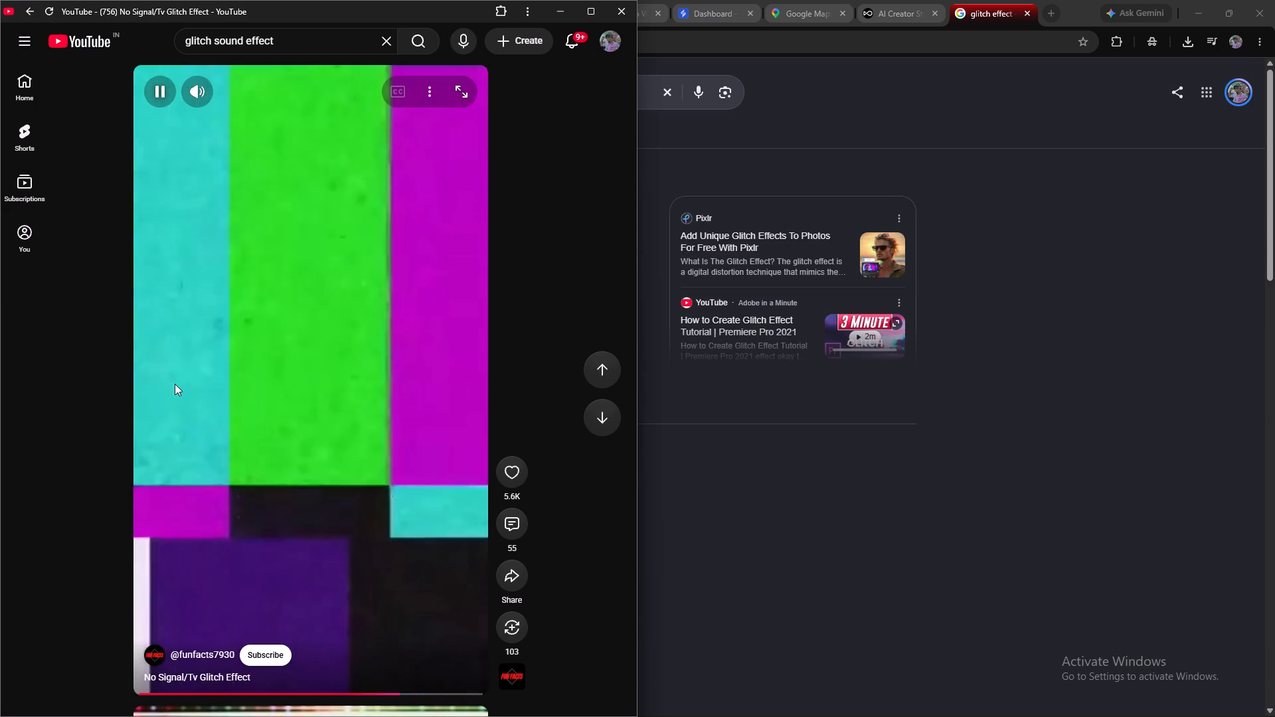
click(175, 384)
scroll(272, 355, down, 5)
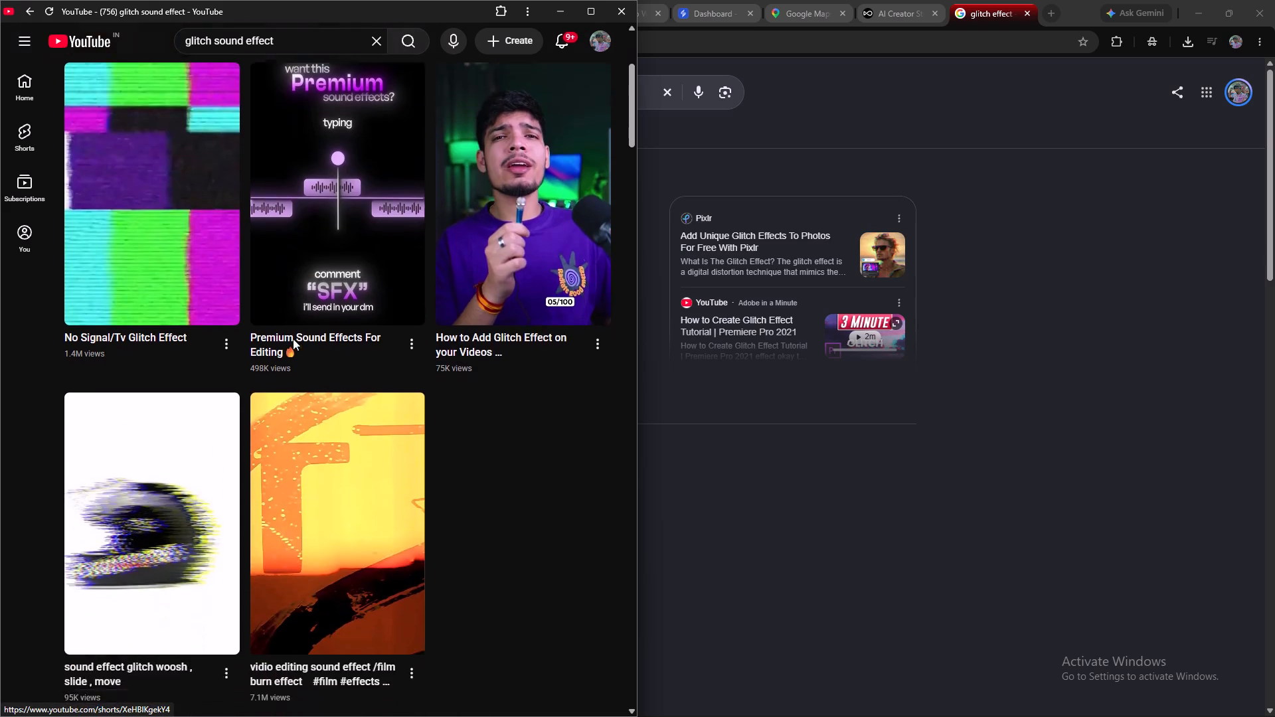
click(317, 331)
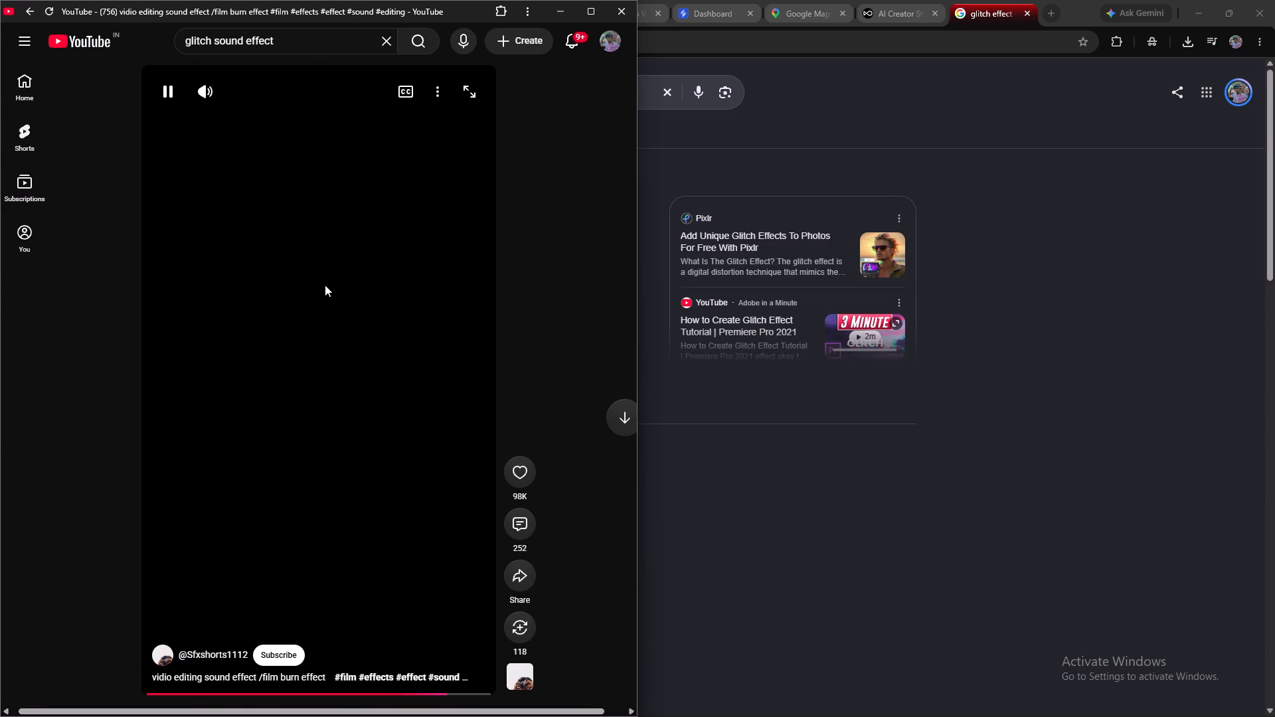
Pause the film burn effect short and copy its share link.
click(317, 214)
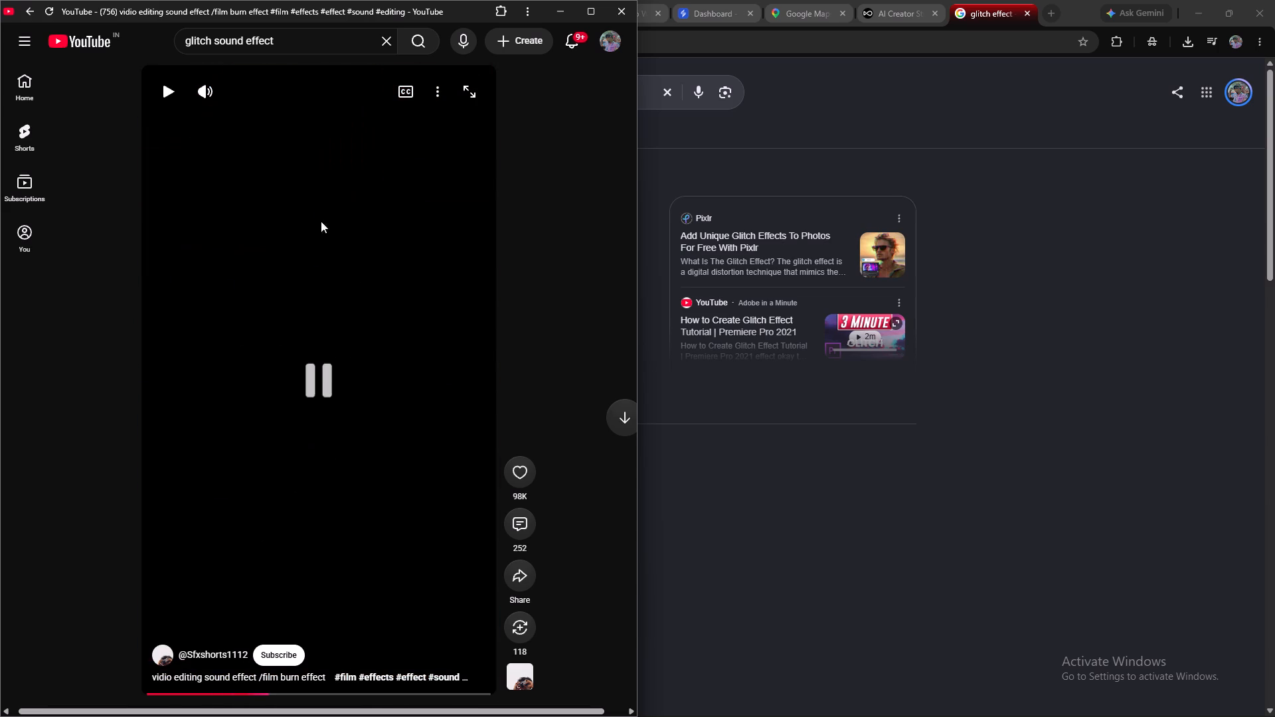
click(521, 586)
click(430, 409)
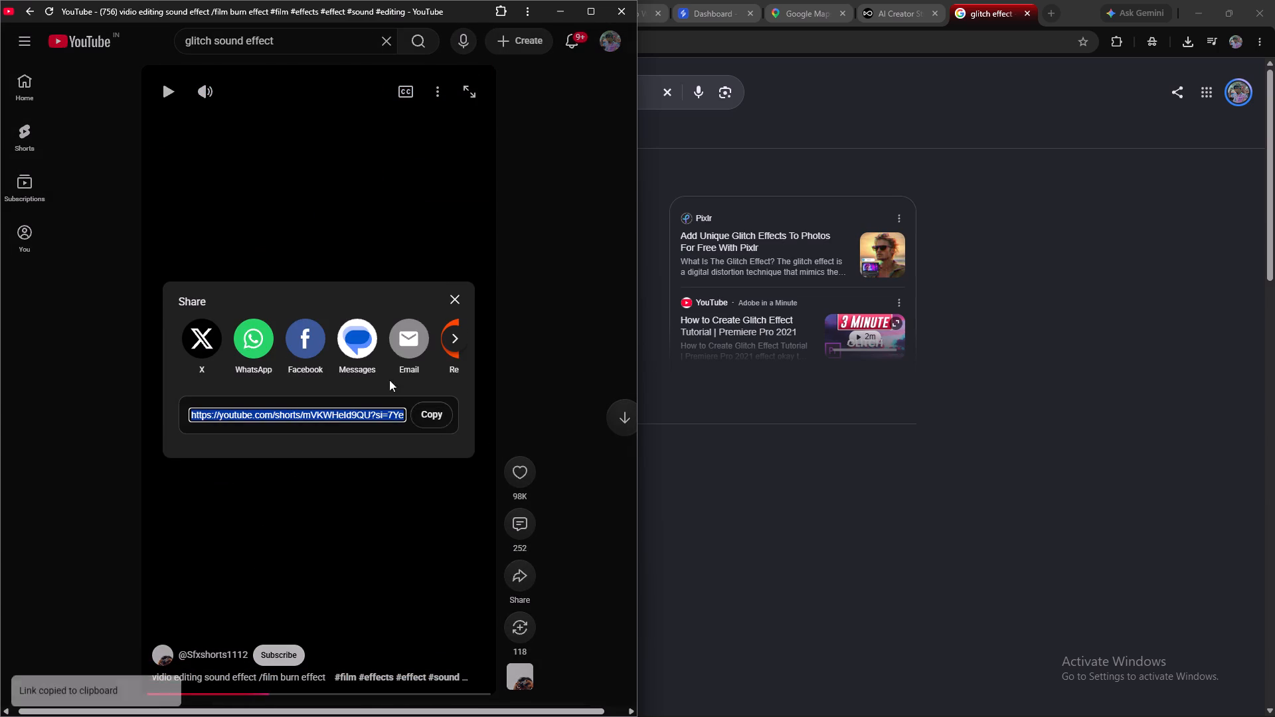
click(363, 268)
click(341, 263)
Reopen the No Signal/Tv Glitch Effect short from the search results and pause it.
scroll(320, 238, up, 2)
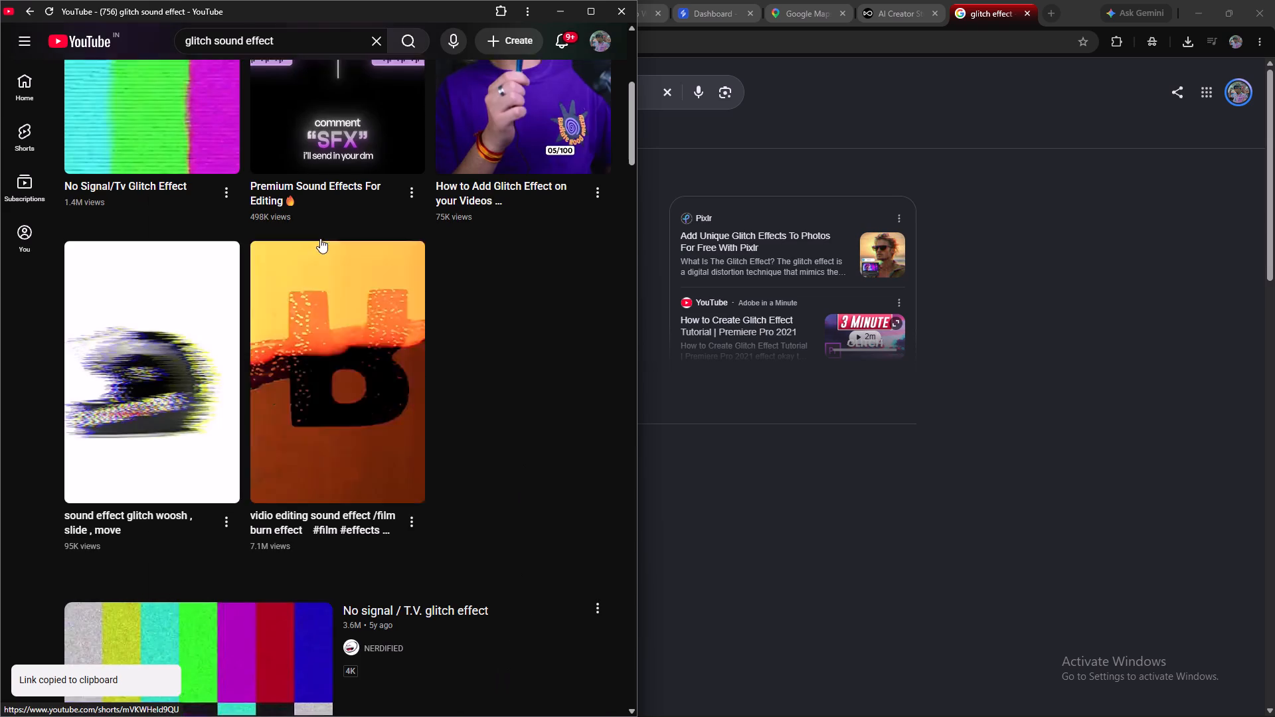
scroll(320, 238, up, 2)
click(175, 295)
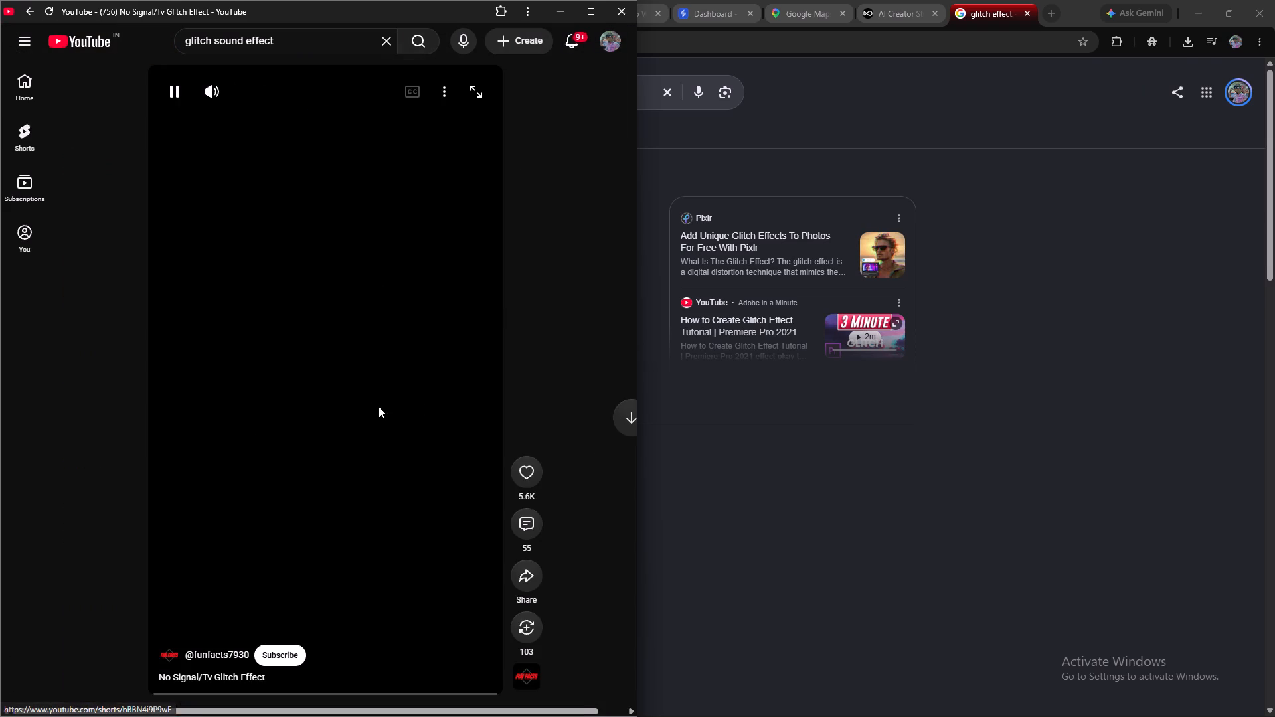
click(317, 219)
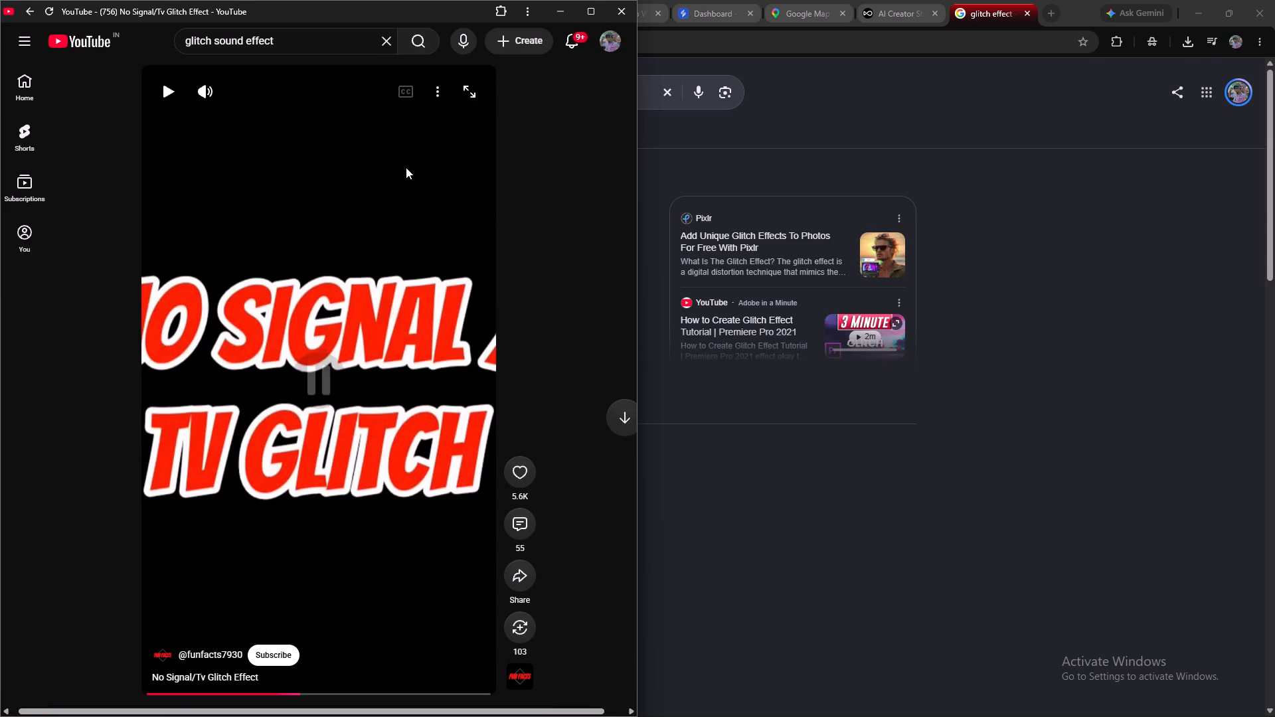
In a new Chrome tab, search for youtube video downloader and open the VidsSave downloader page.
click(1052, 9)
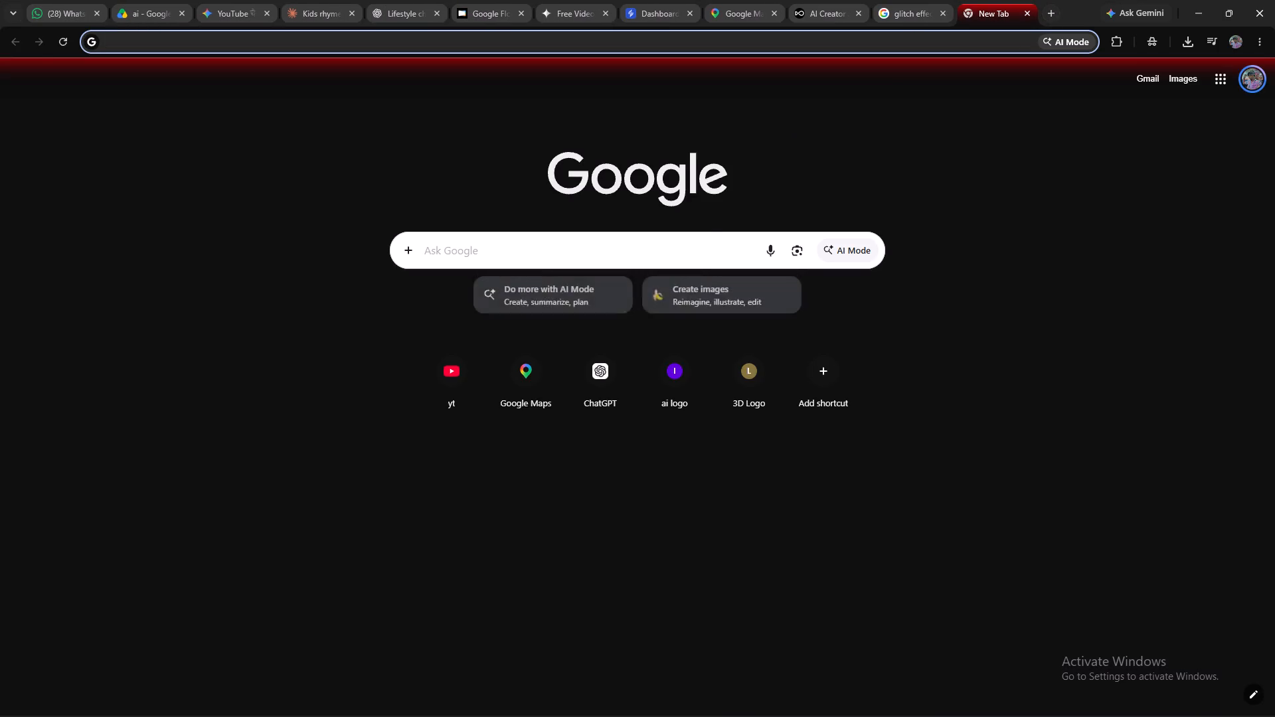
click(687, 260)
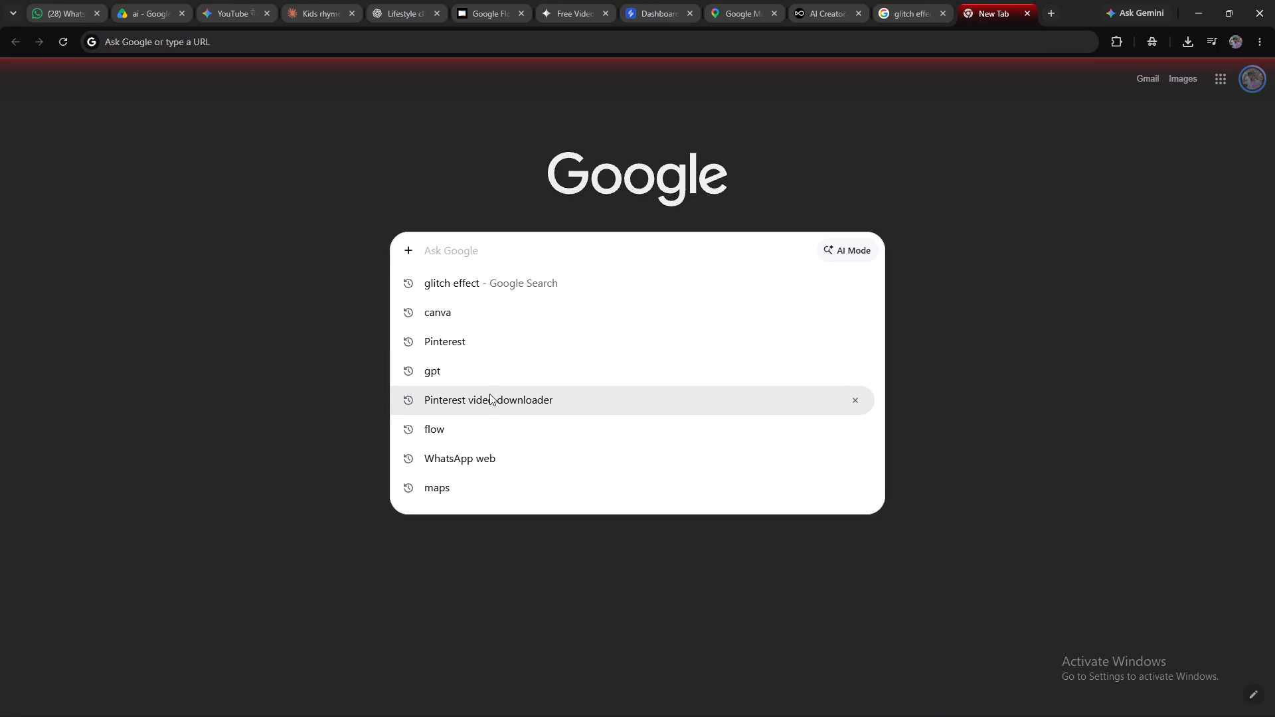
key(y)
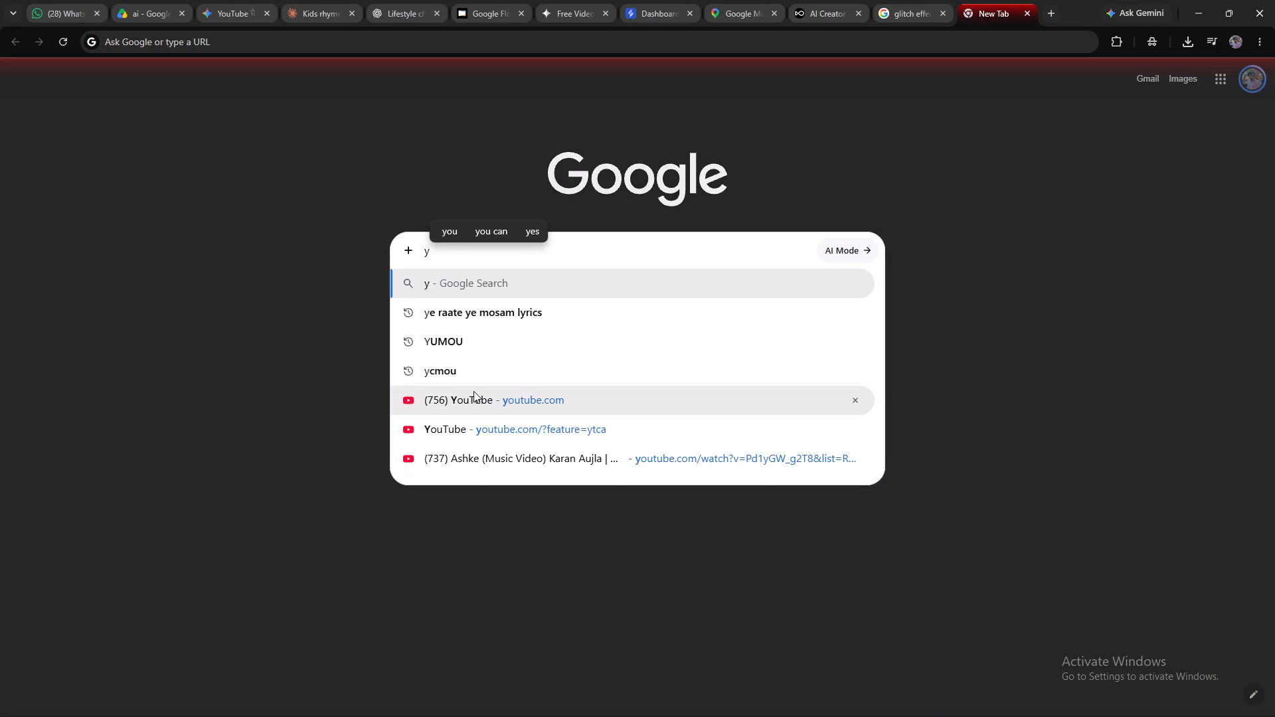
key(o)
key(u)
key(space)
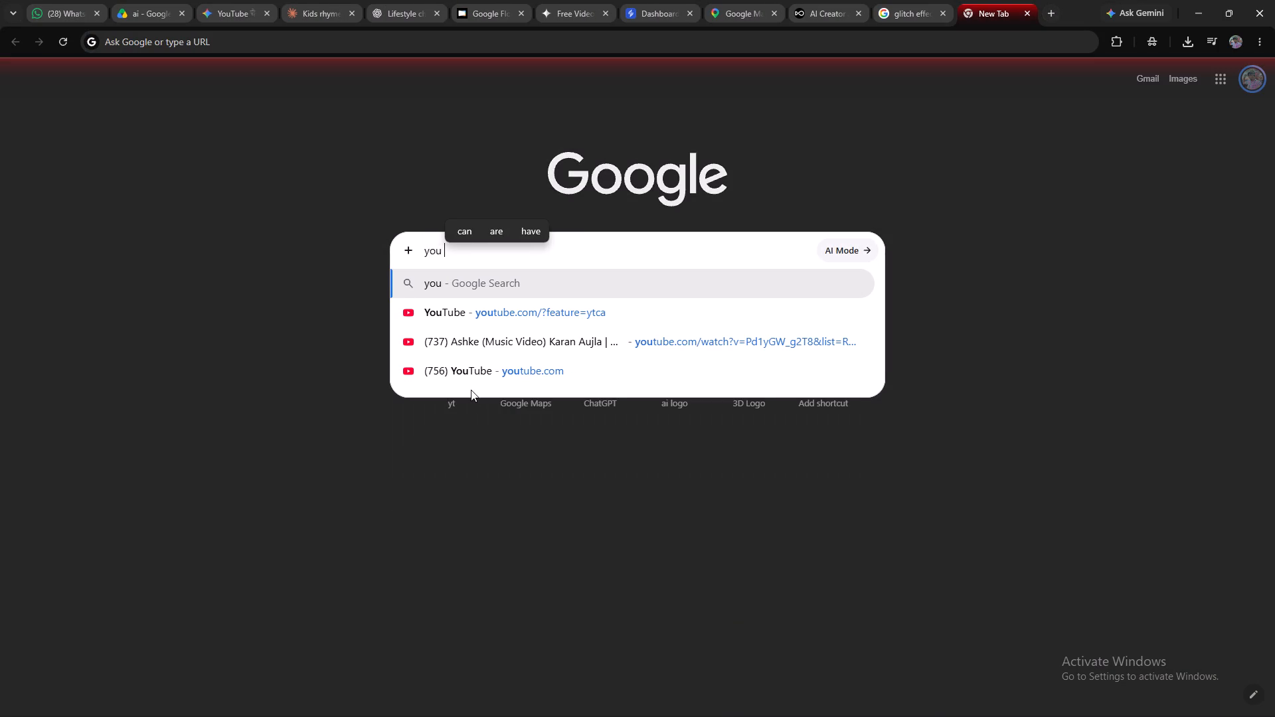
key(BackSpace)
text(tube video downloader)
key(Return)
scroll(480, 372, up, 1)
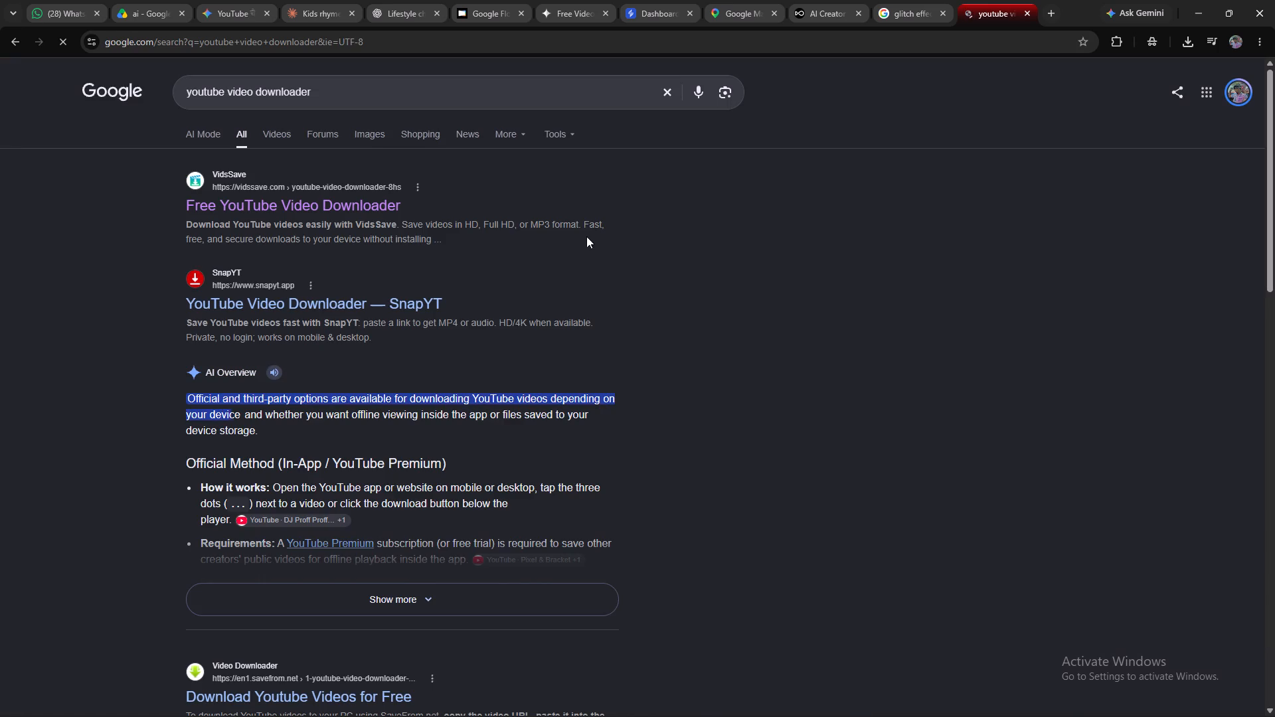
click(373, 208)
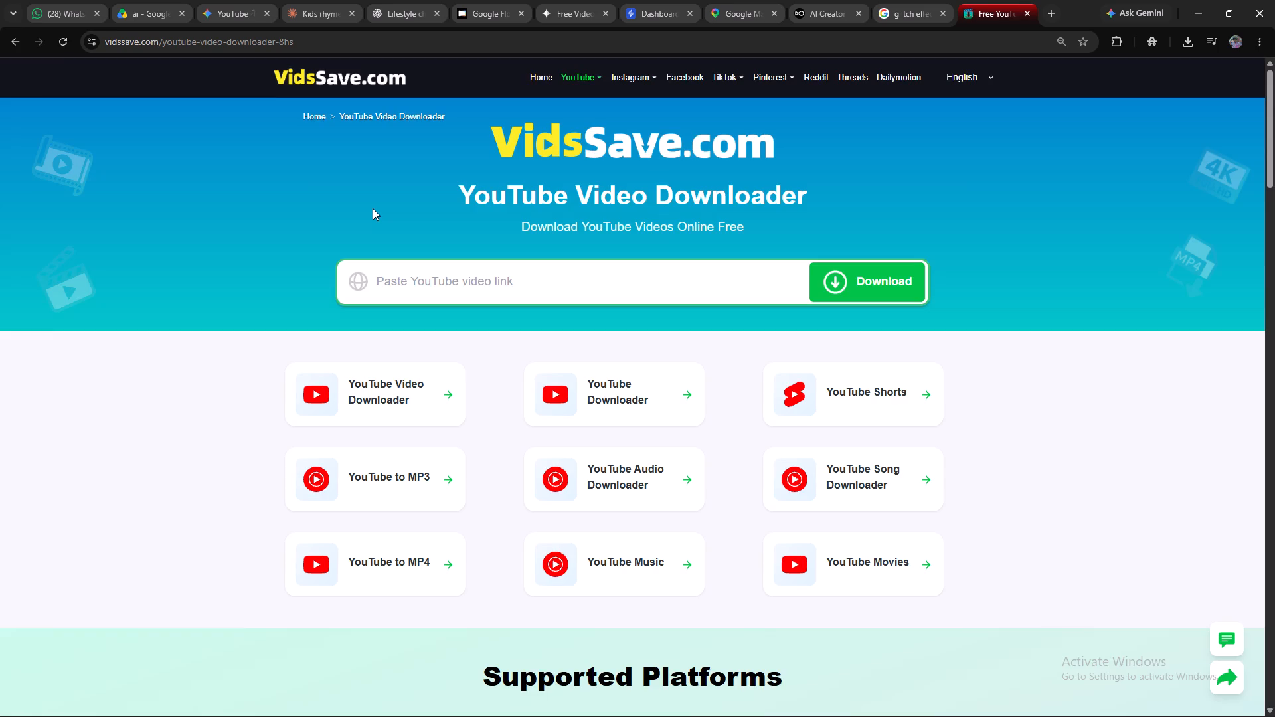
Submit the copied film burn short link to VidsSave and download the video as 720P MP4.
click(421, 281)
key(ctrl+v)
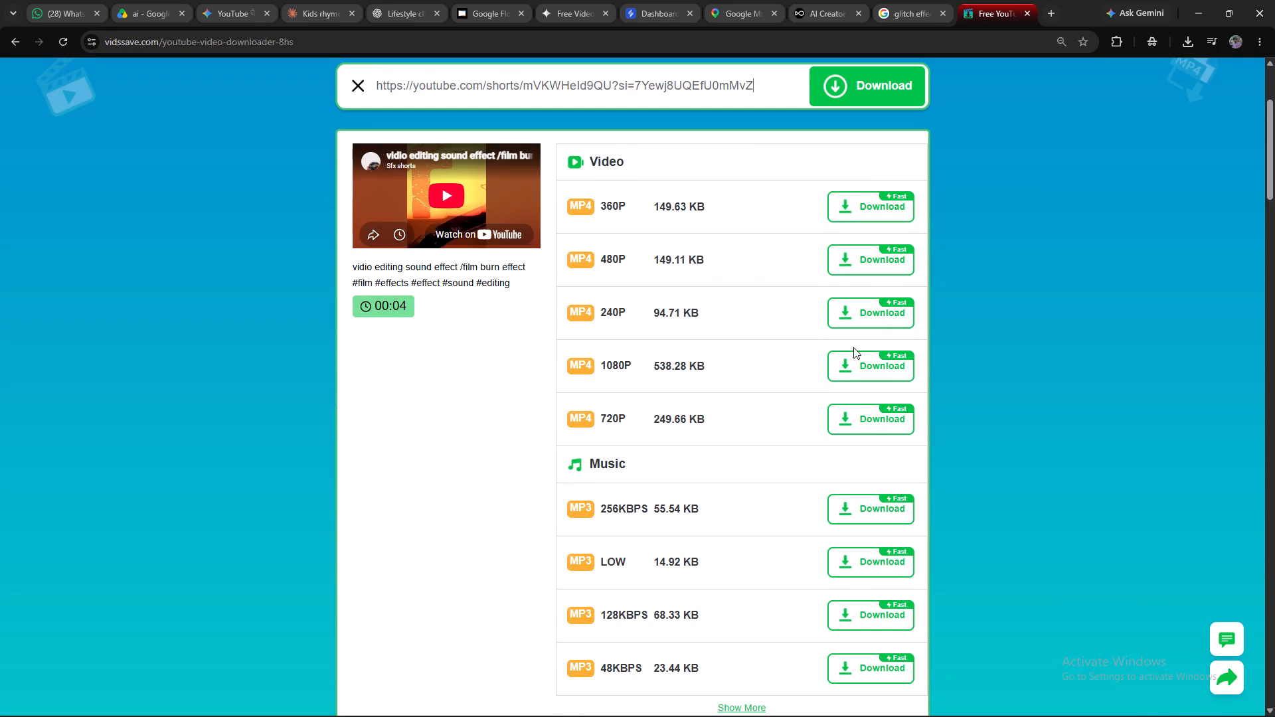
click(858, 408)
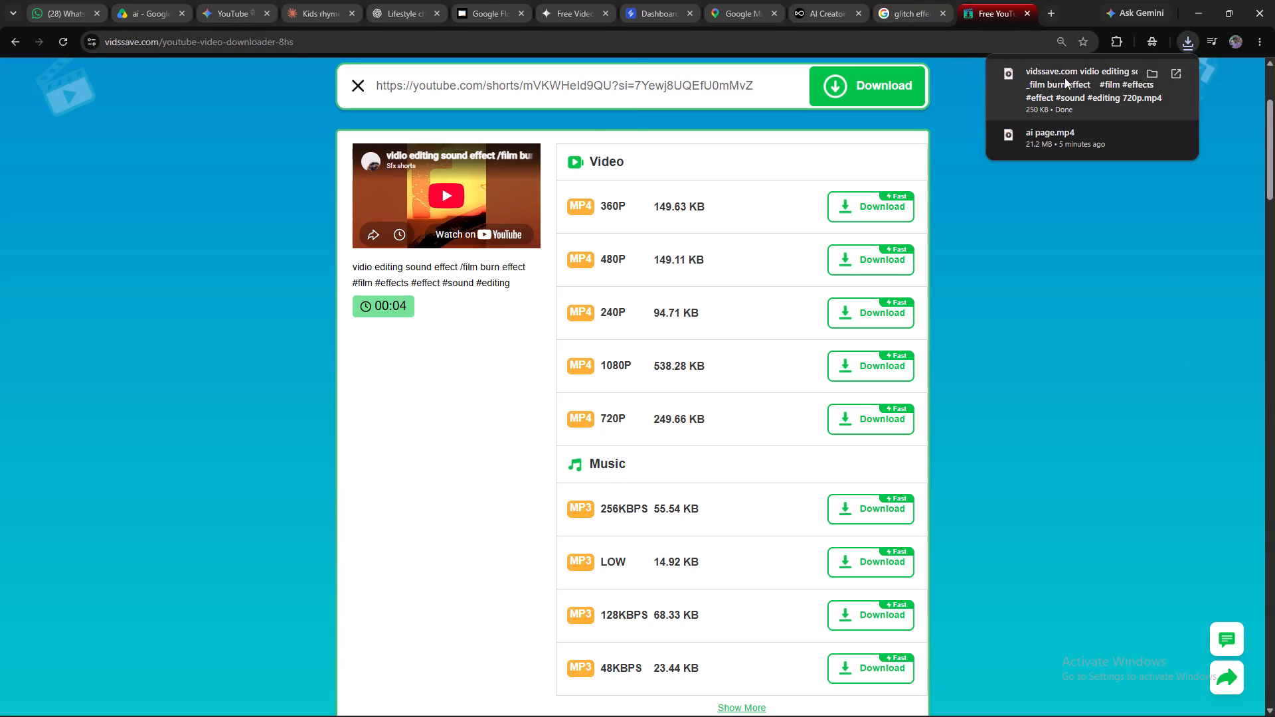
Switch to Premiere and import the downloaded film burn effect video into the fdhg project.
drag(1064, 78, 543, 215)
key(alt+Tab)
key(alt+Tab)
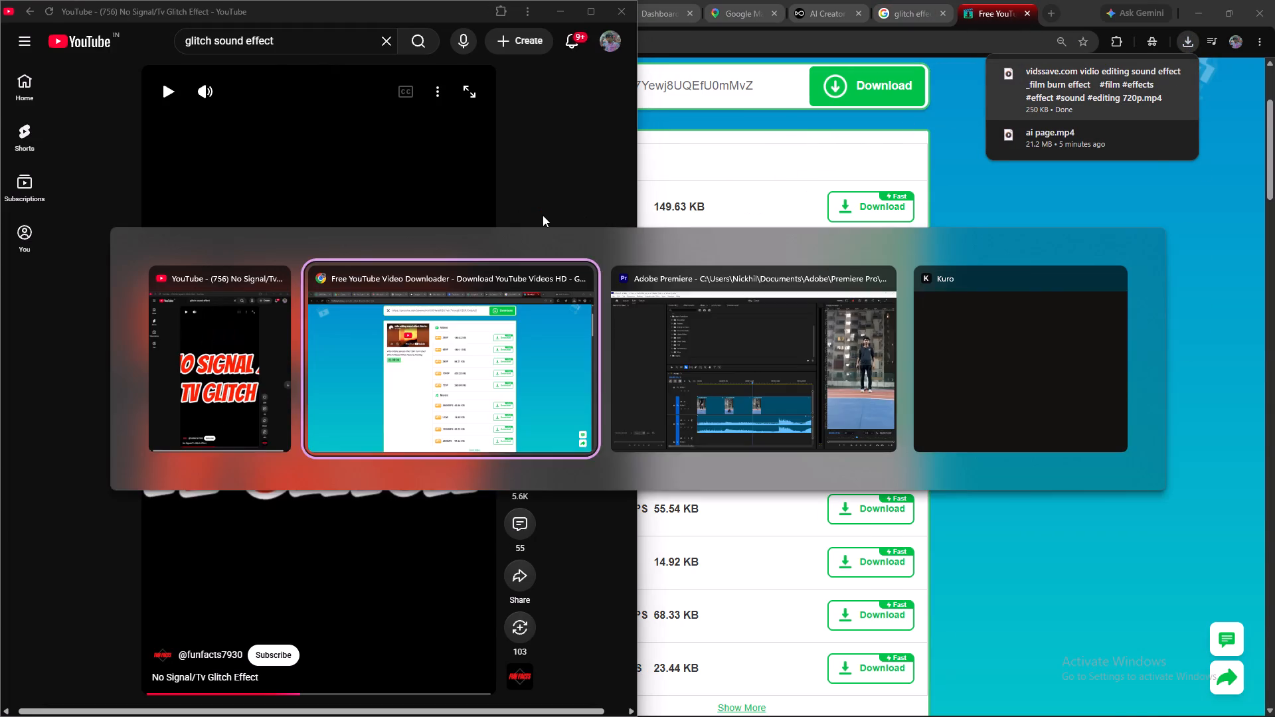
drag(543, 215, 278, 63)
key(alt+Tab)
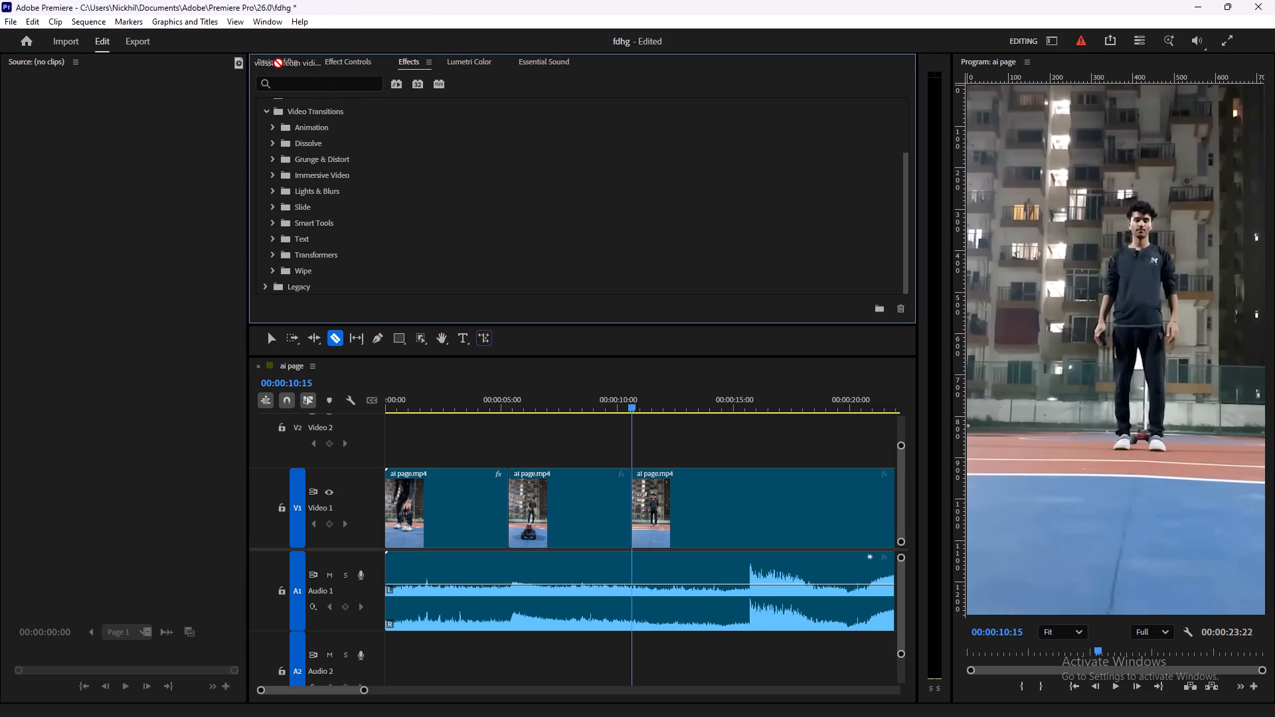
drag(278, 63, 617, 187)
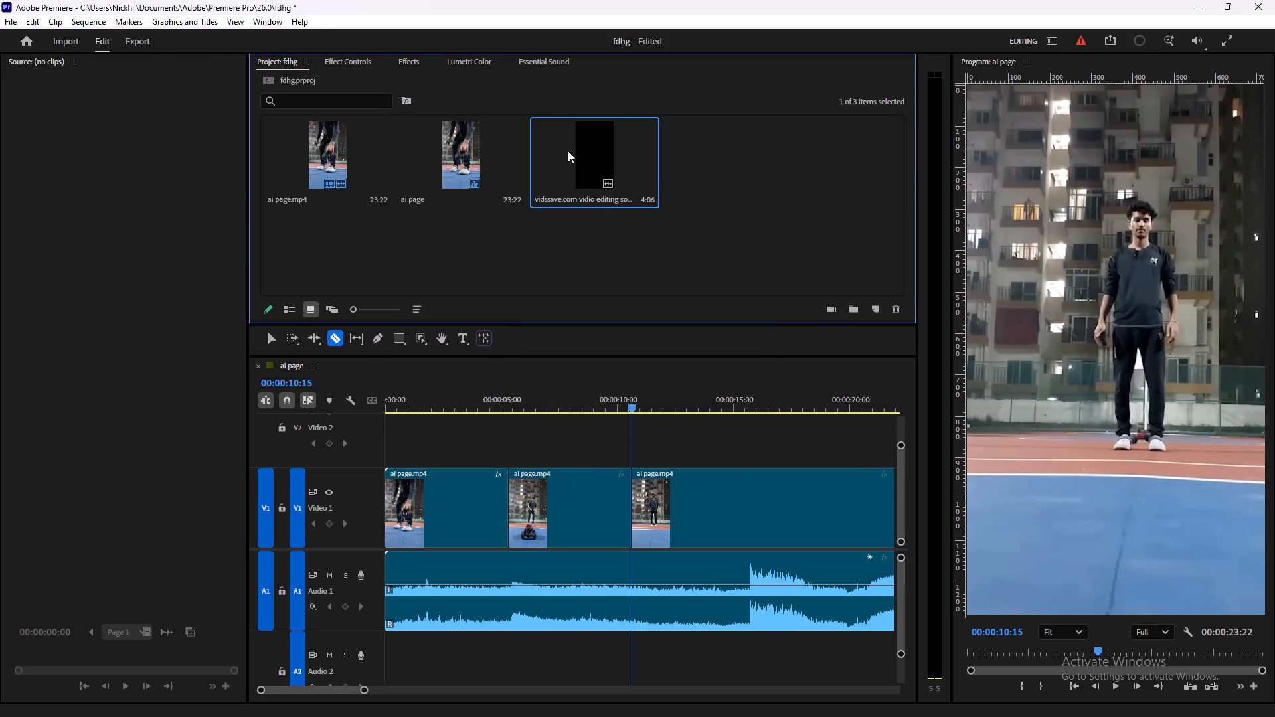
Preview the imported film burn clip in the Source monitor and mark its Out point at 00:00:01:08.
double_click(568, 151)
key(space)
key(space)
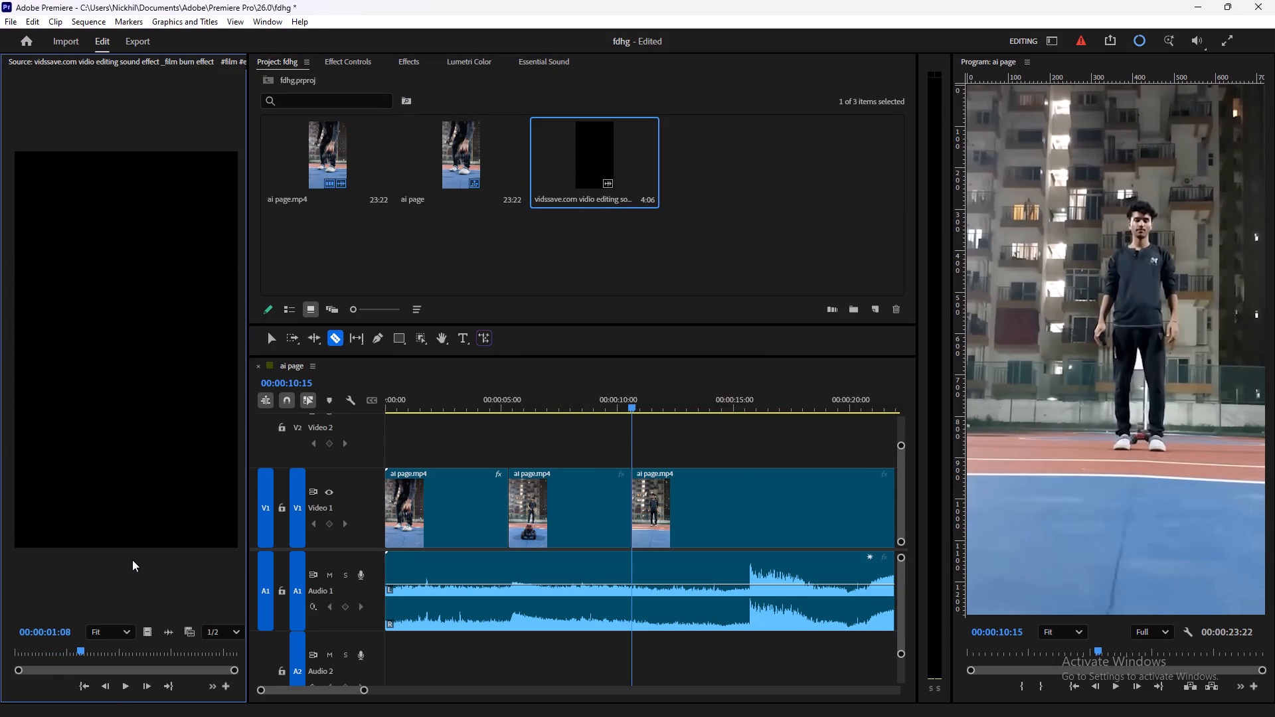
key(o)
Place the marked film burn clip's video on Video 2 and its audio on Audio 2, across the cut at 00:00:10:15.
drag(145, 632, 260, 554)
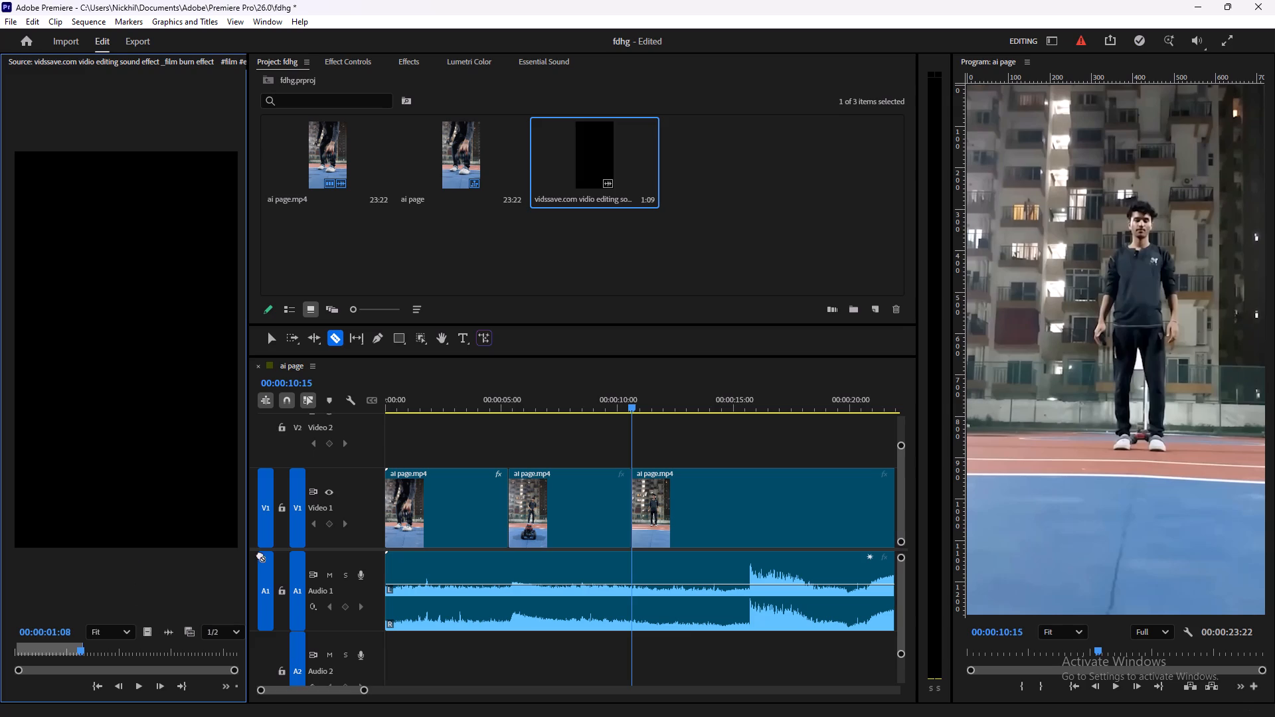
drag(260, 554, 619, 450)
drag(169, 637, 622, 665)
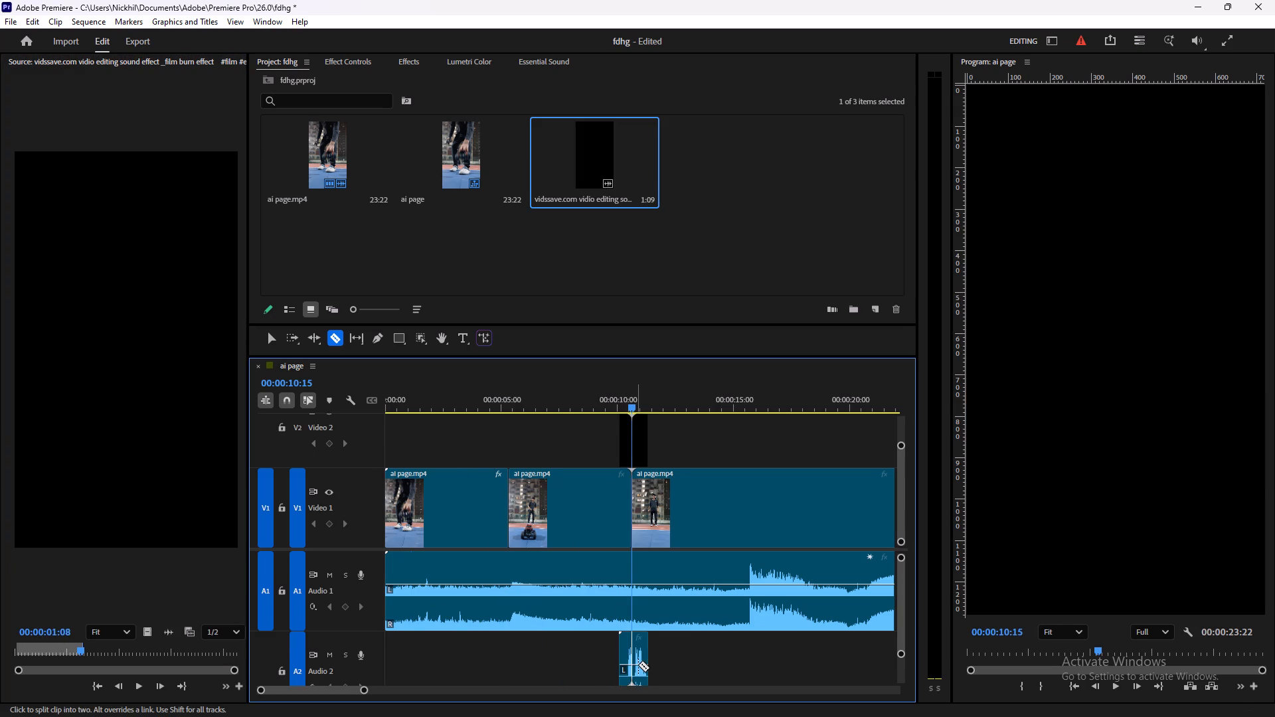
Select the film burn's video and audio clips together and shift them slightly earlier over the cut at 00:00:10:15.
alt+scroll(637, 661, up, 11)
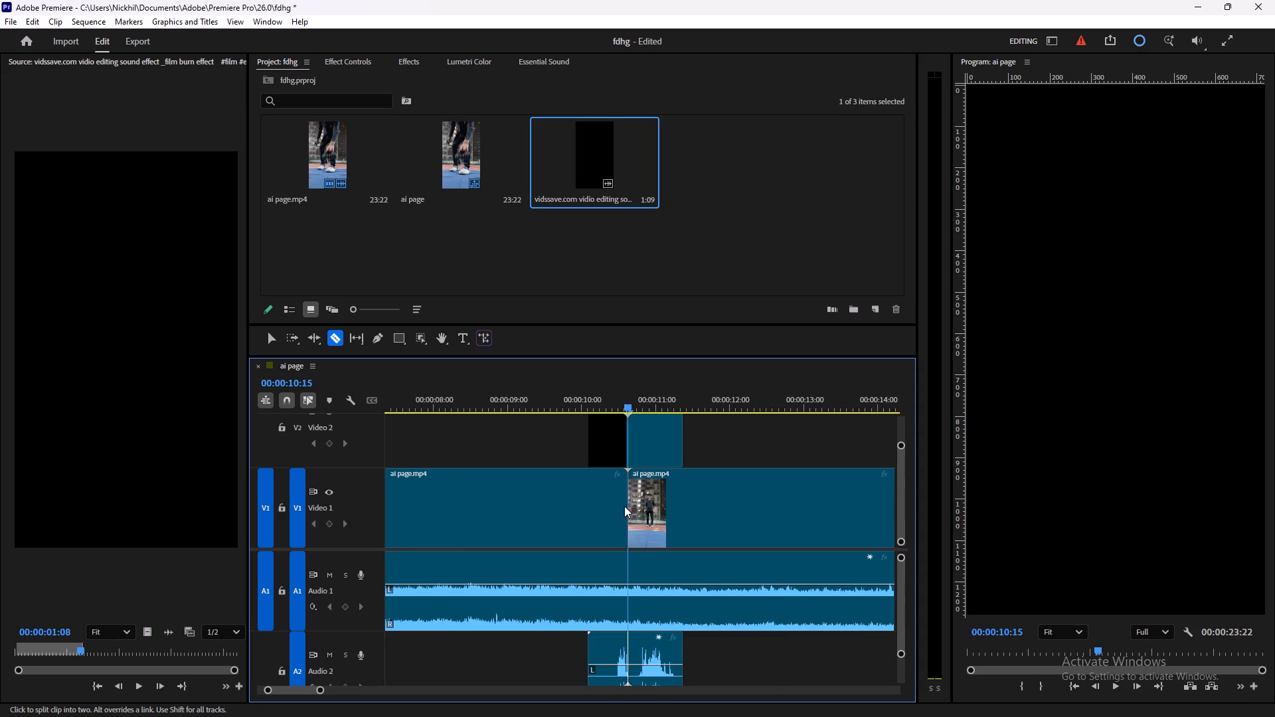
key(c)
key(v)
click(626, 449)
shift+click(625, 645)
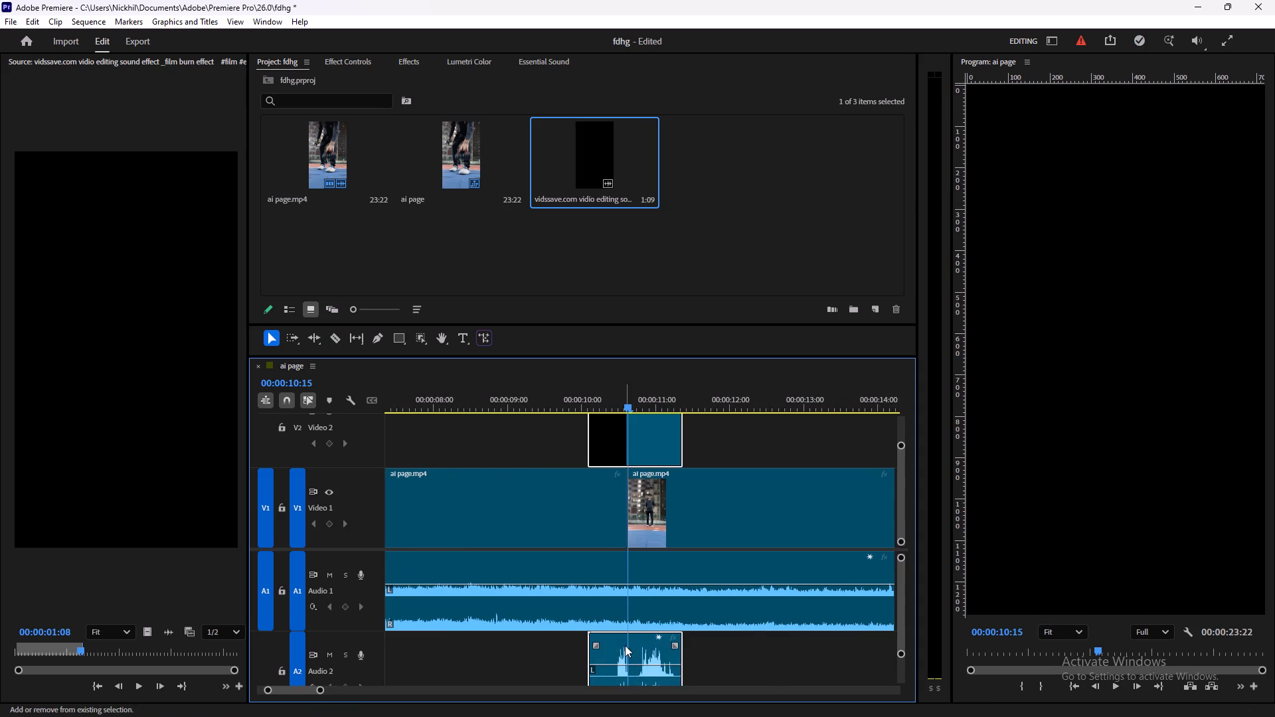
drag(633, 651, 616, 645)
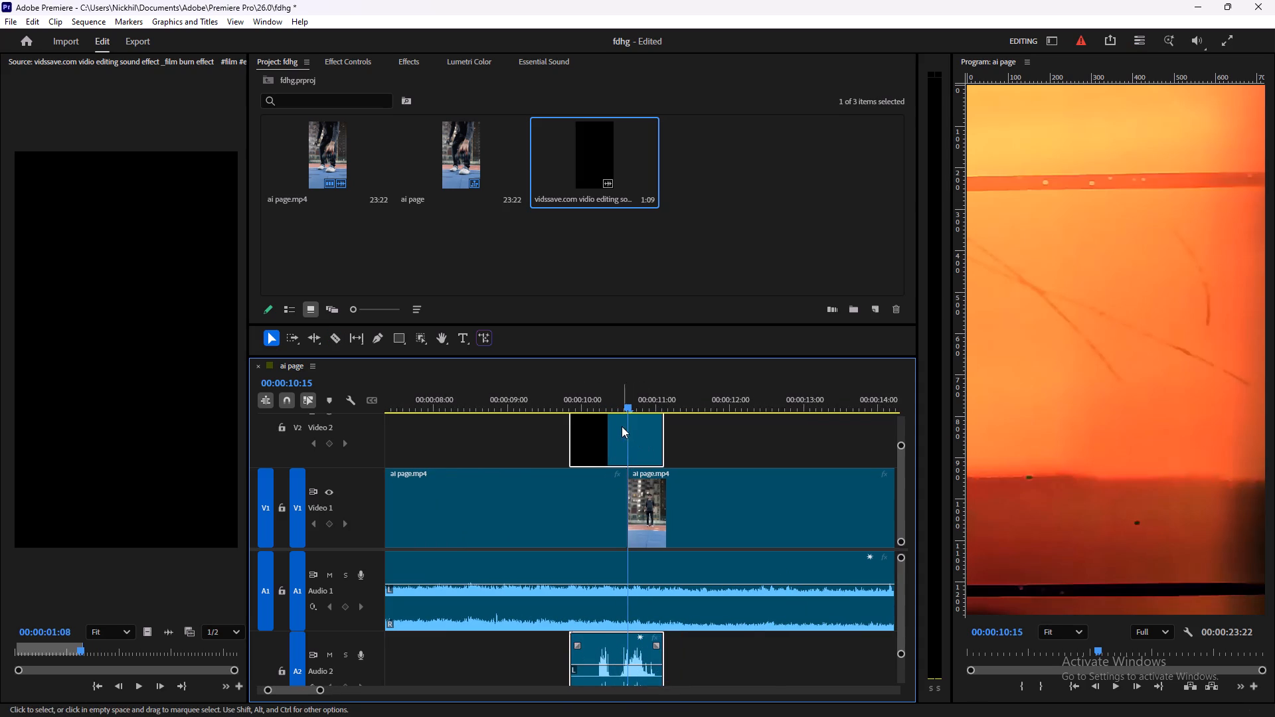
Nudge the film burn video and audio slightly later and trim their start to 00:00:10:04.
drag(623, 402, 591, 402)
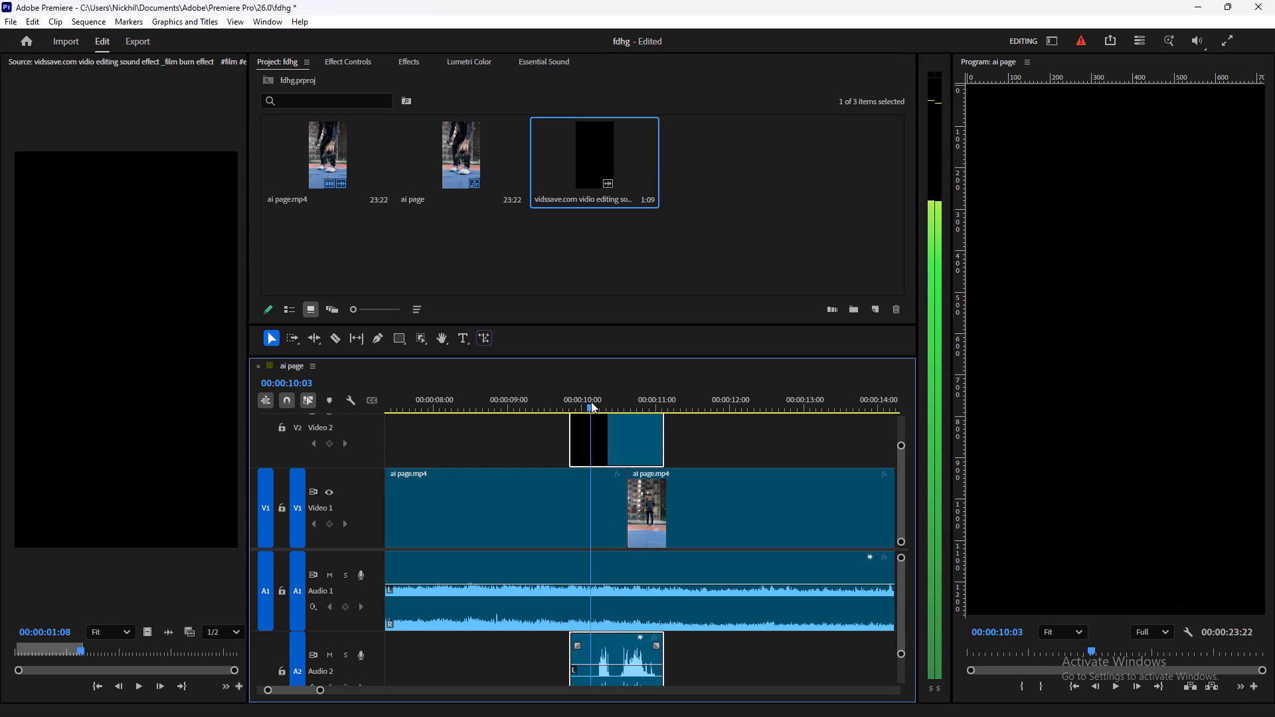
drag(591, 402, 585, 402)
key(Right)
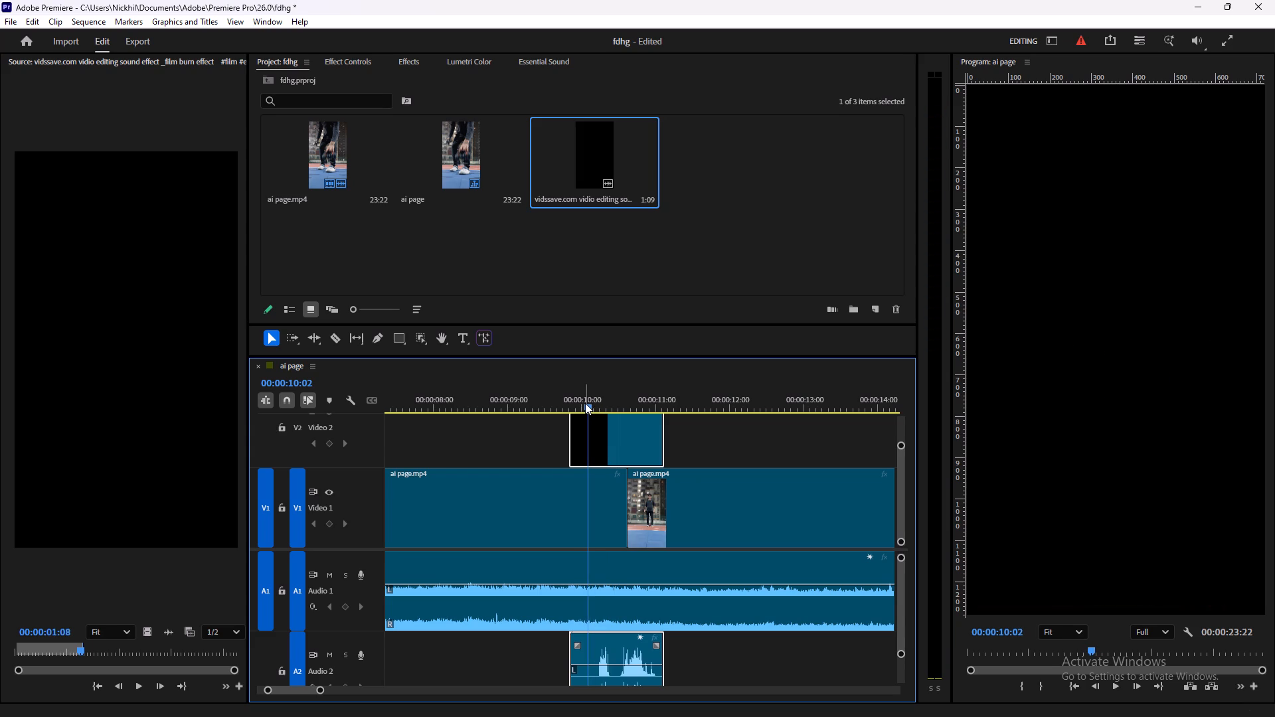
key(Right)
key(Right)
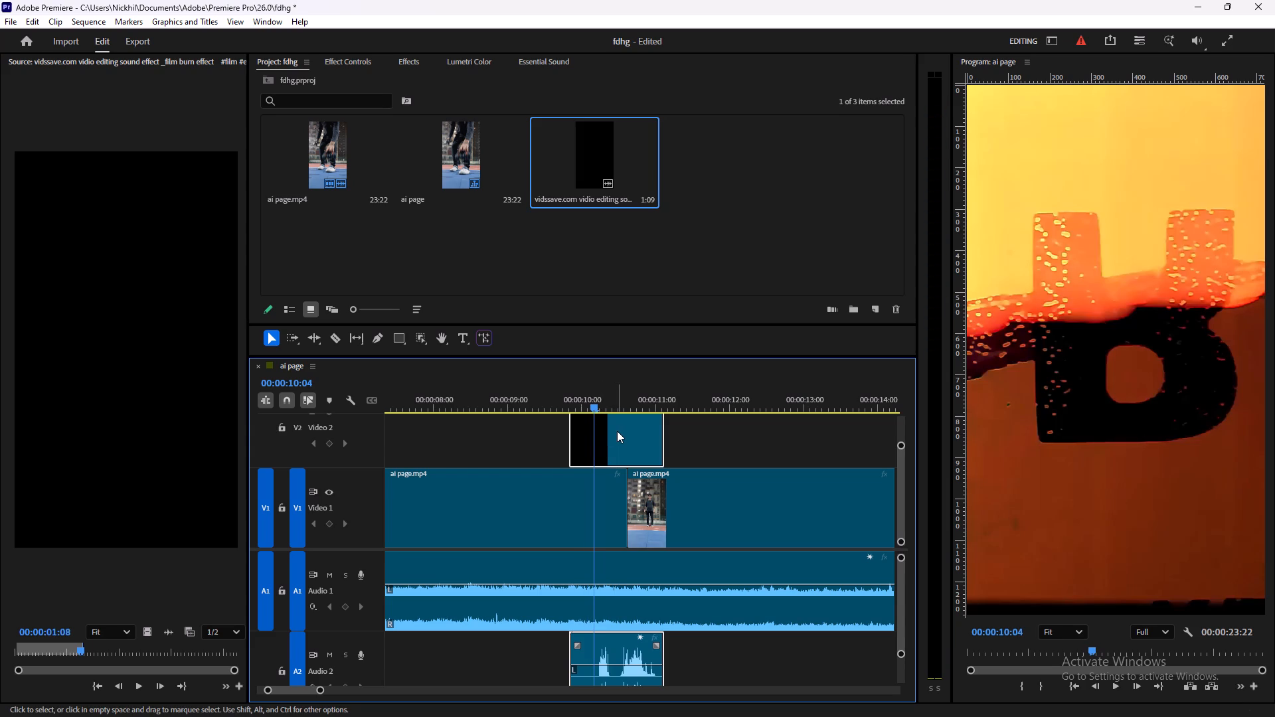
drag(617, 431, 627, 433)
drag(580, 443, 598, 443)
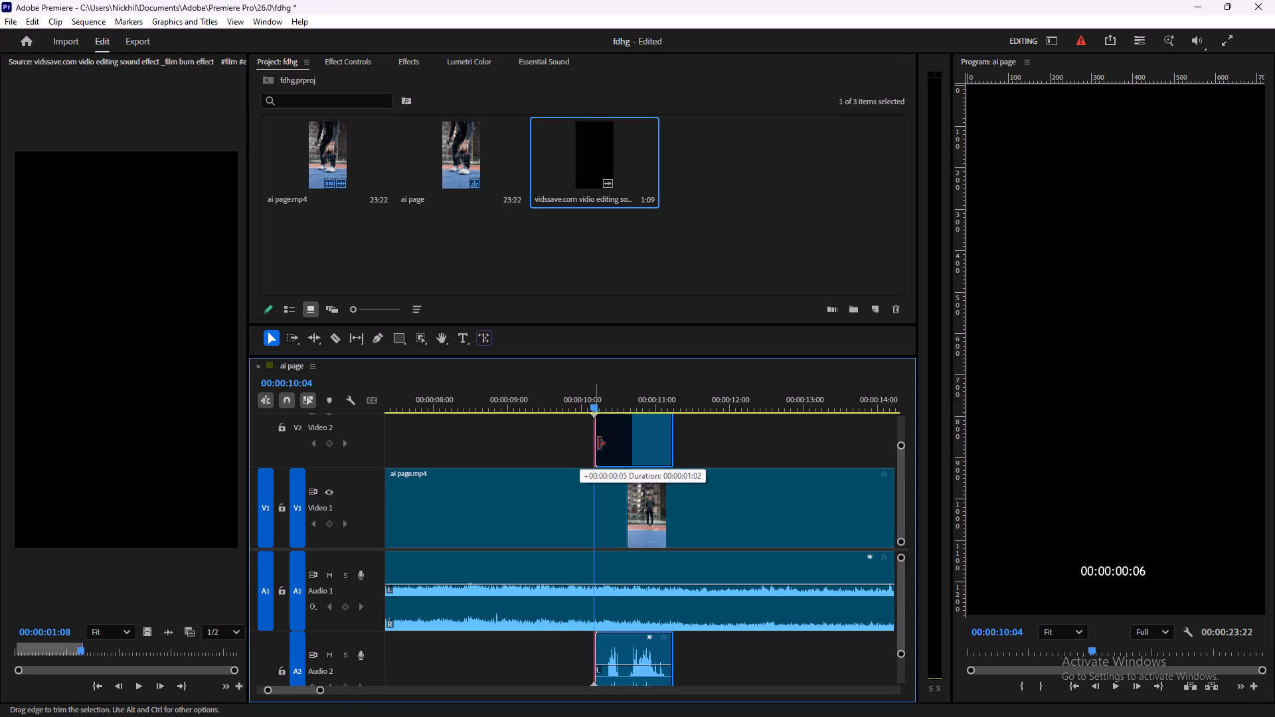
drag(598, 443, 600, 443)
Try the Multiply blend mode on the Video 2 film burn clip, and settle on Screen.
click(624, 429)
click(681, 432)
click(629, 441)
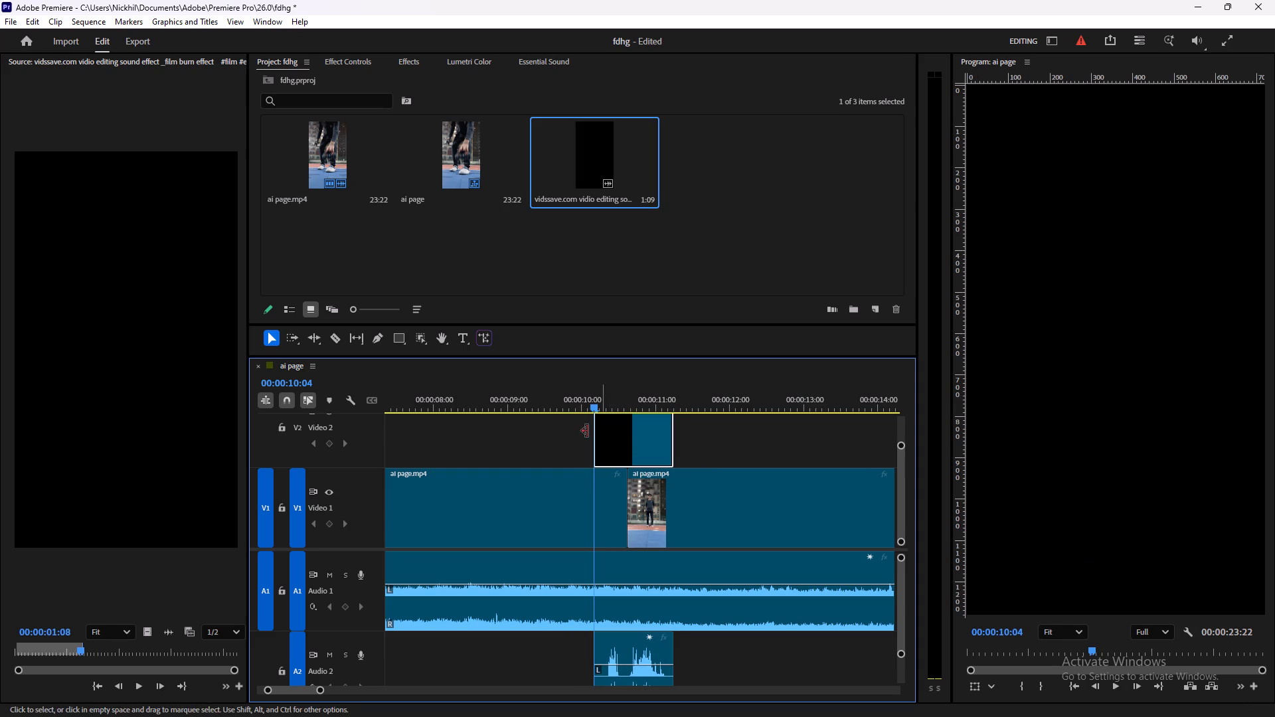
click(362, 62)
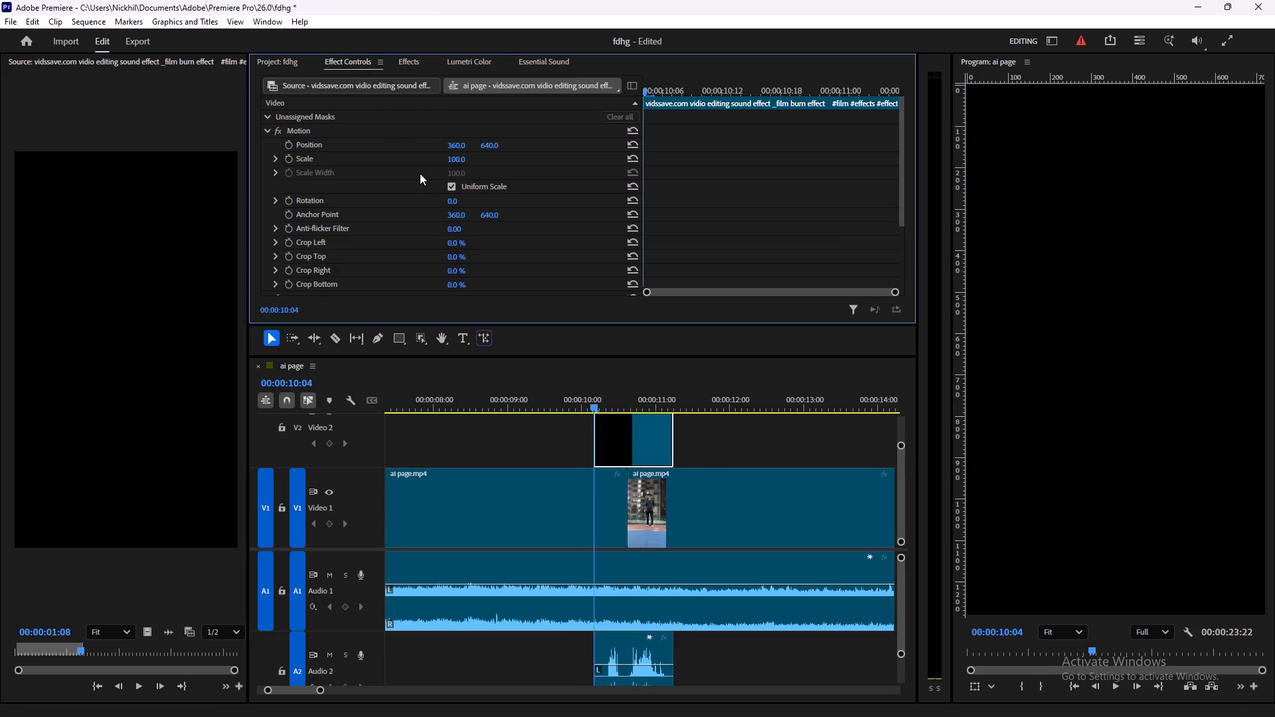
scroll(431, 179, down, 7)
click(509, 235)
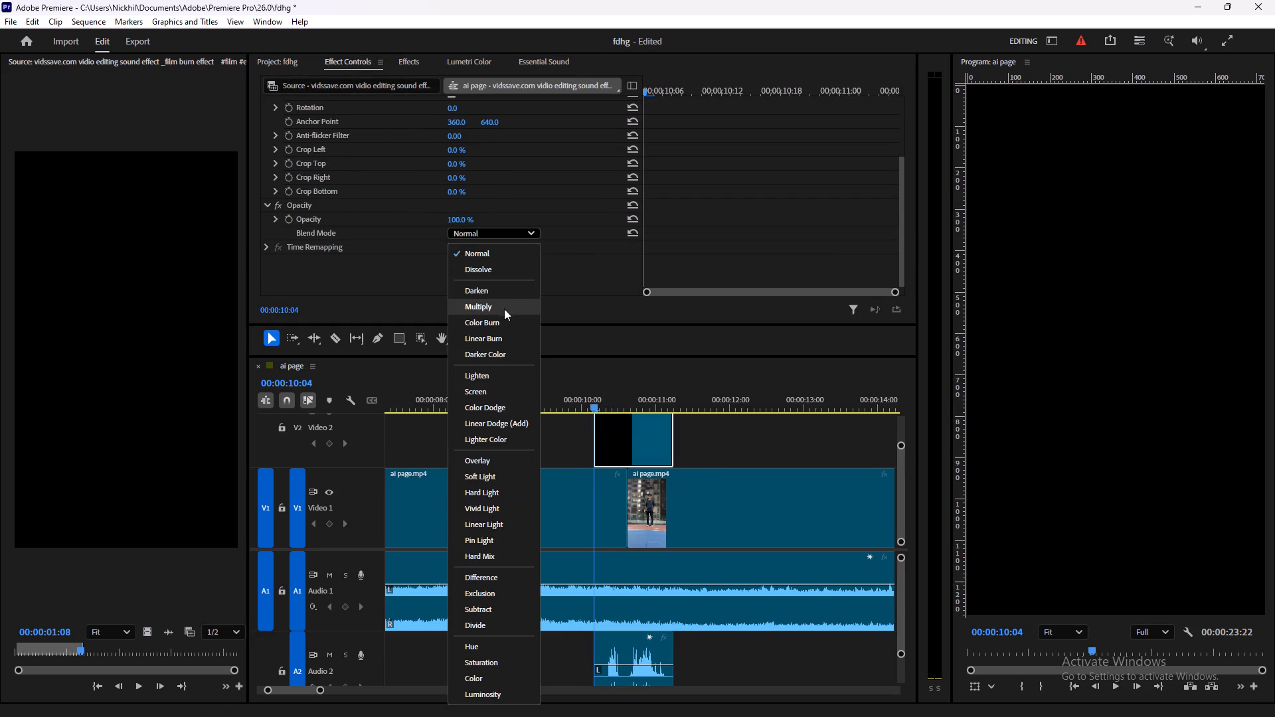
click(479, 305)
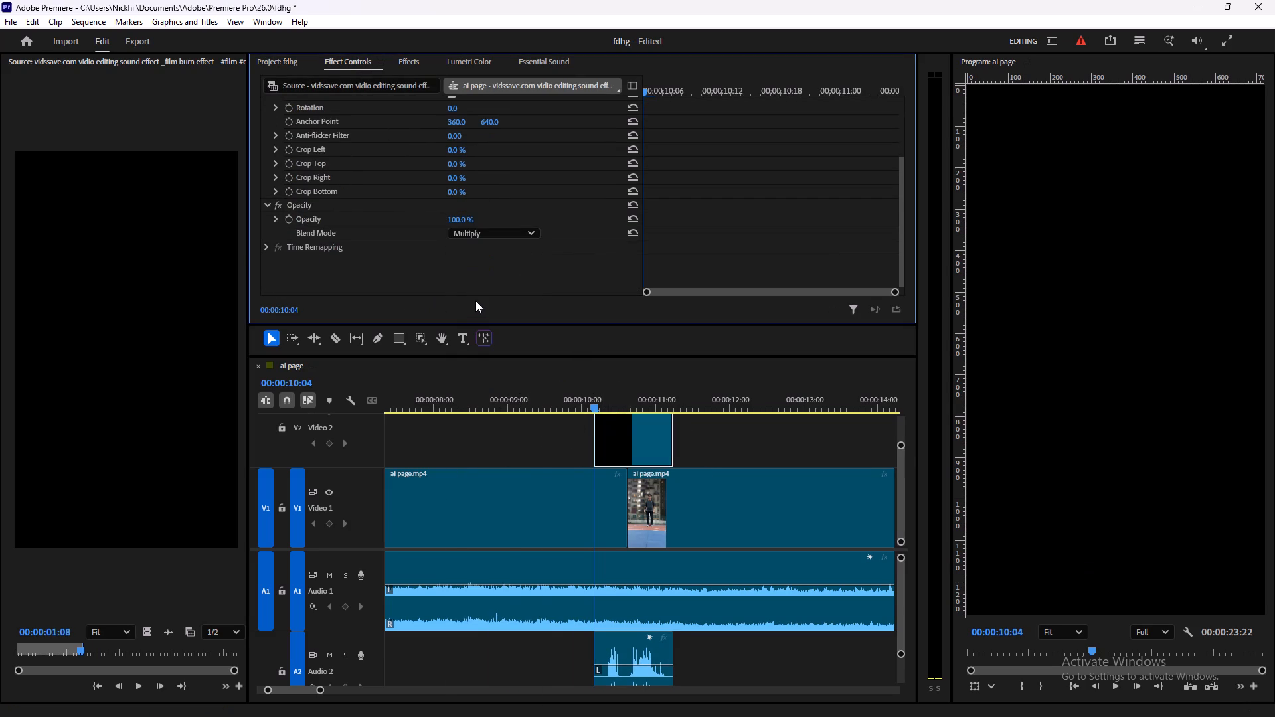
click(469, 228)
click(492, 391)
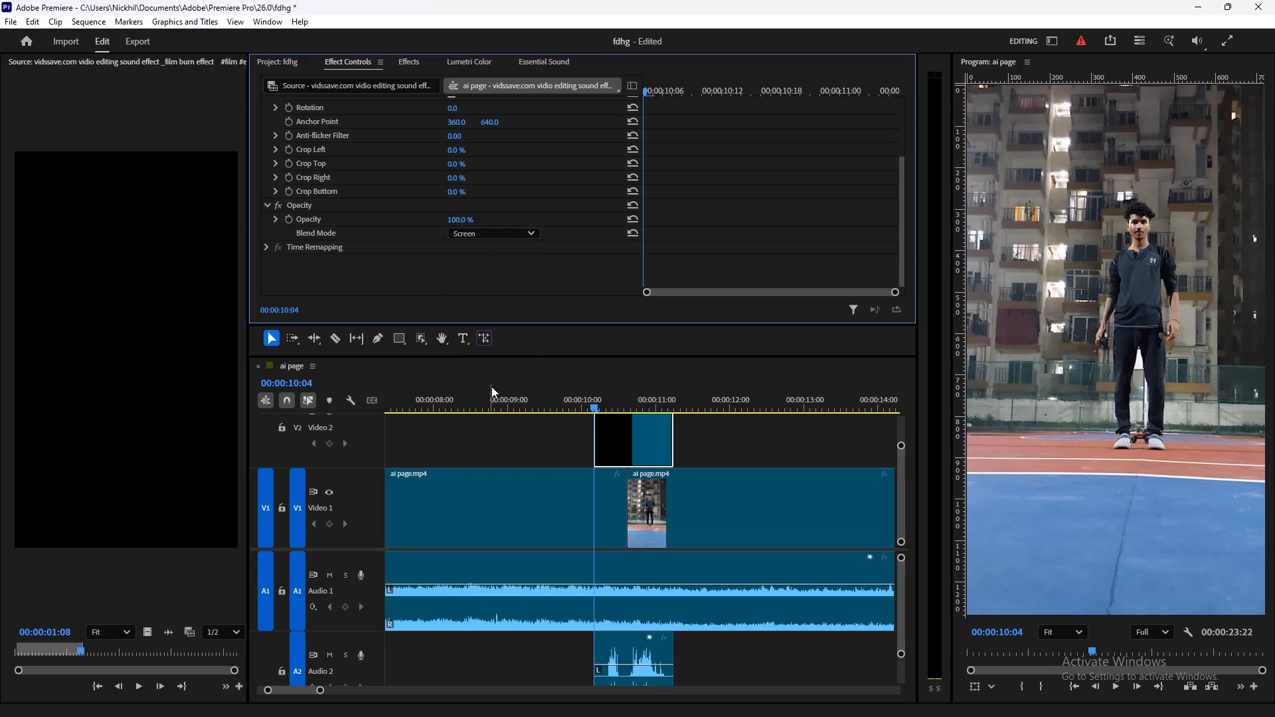
Play through the film burn transition, find the moment just before the explosion, and split the Video 1 clip at 00:00:15:15.
drag(591, 404, 562, 402)
key(space)
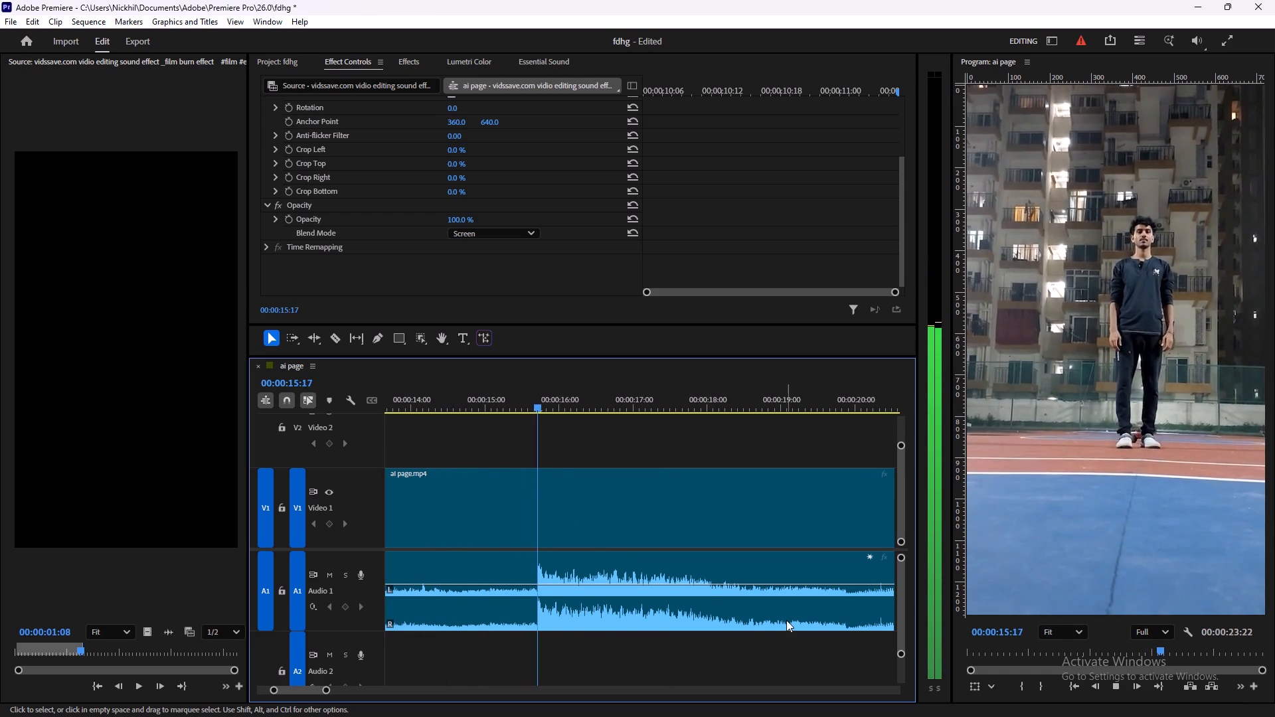
key(space)
alt+scroll(568, 434, down, 3)
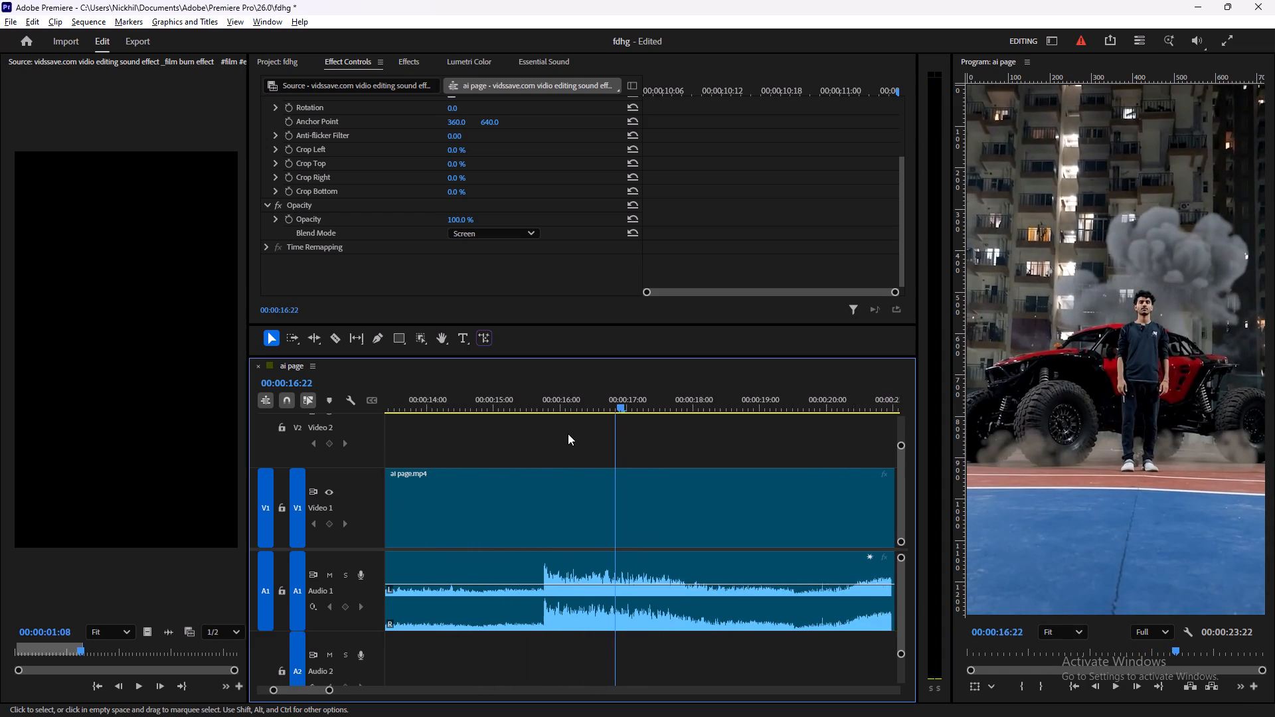
alt+scroll(568, 434, down, 6)
drag(580, 400, 541, 394)
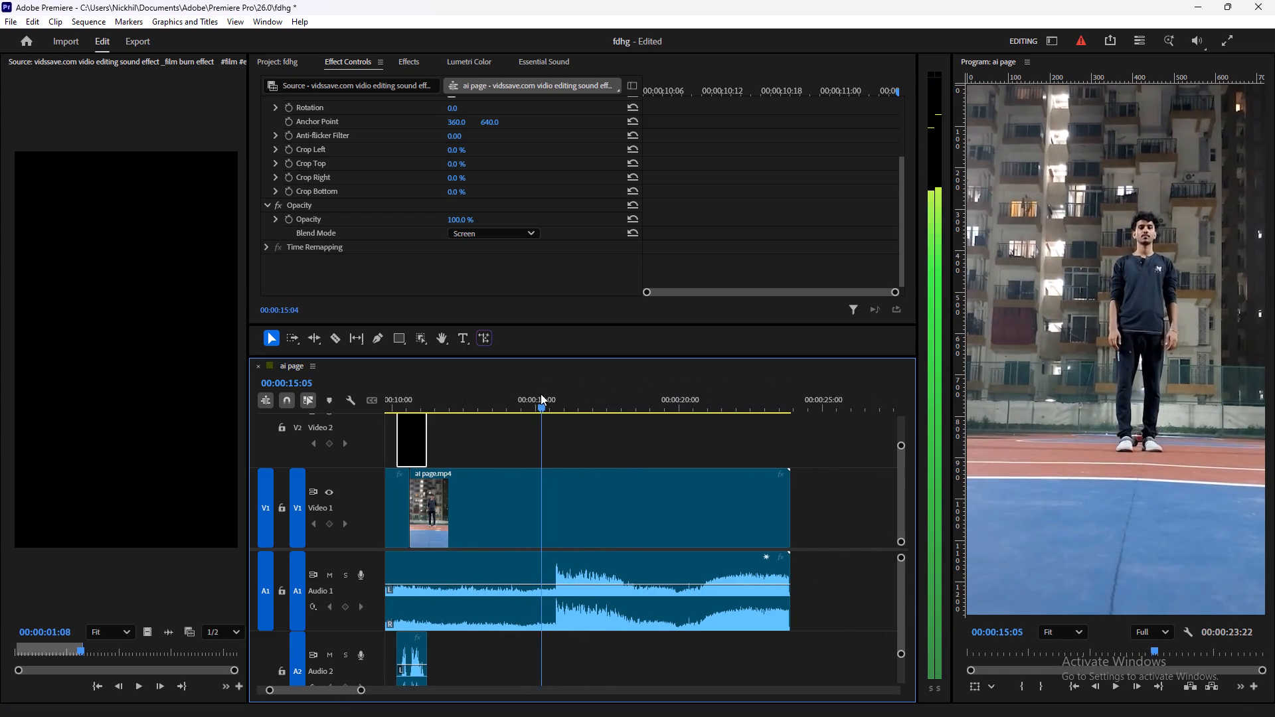
drag(541, 394, 562, 394)
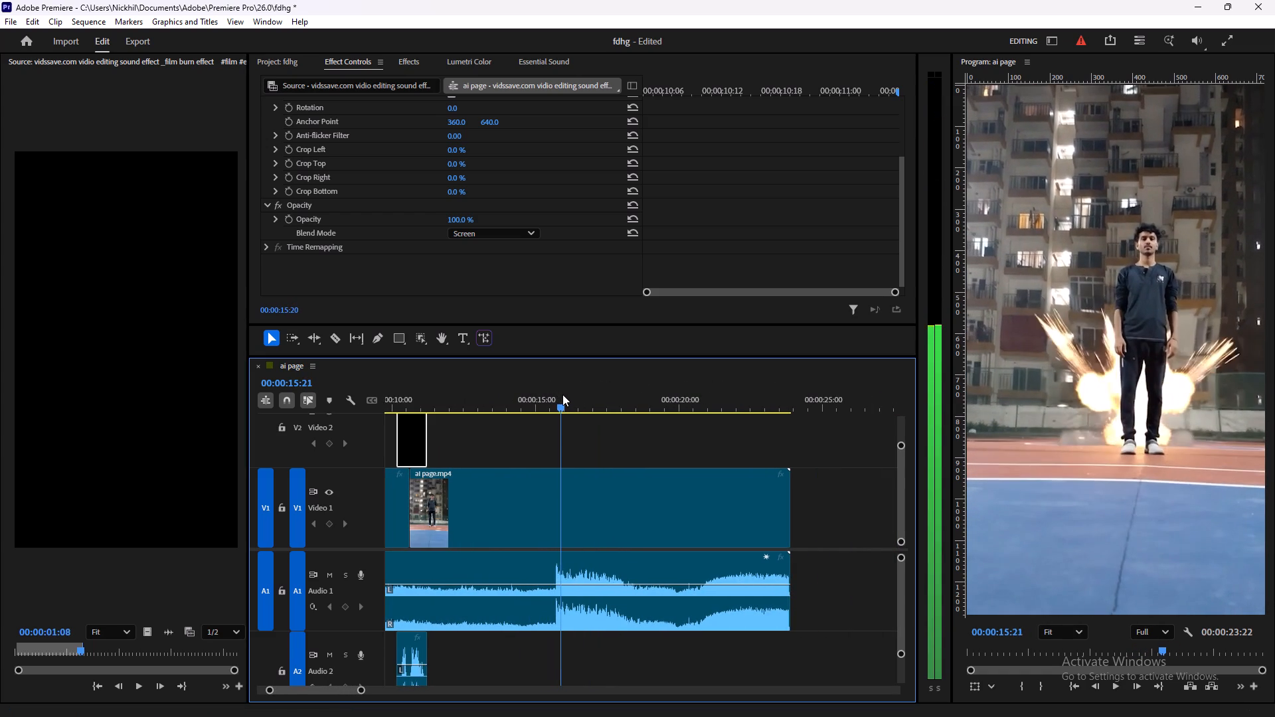
drag(562, 394, 589, 404)
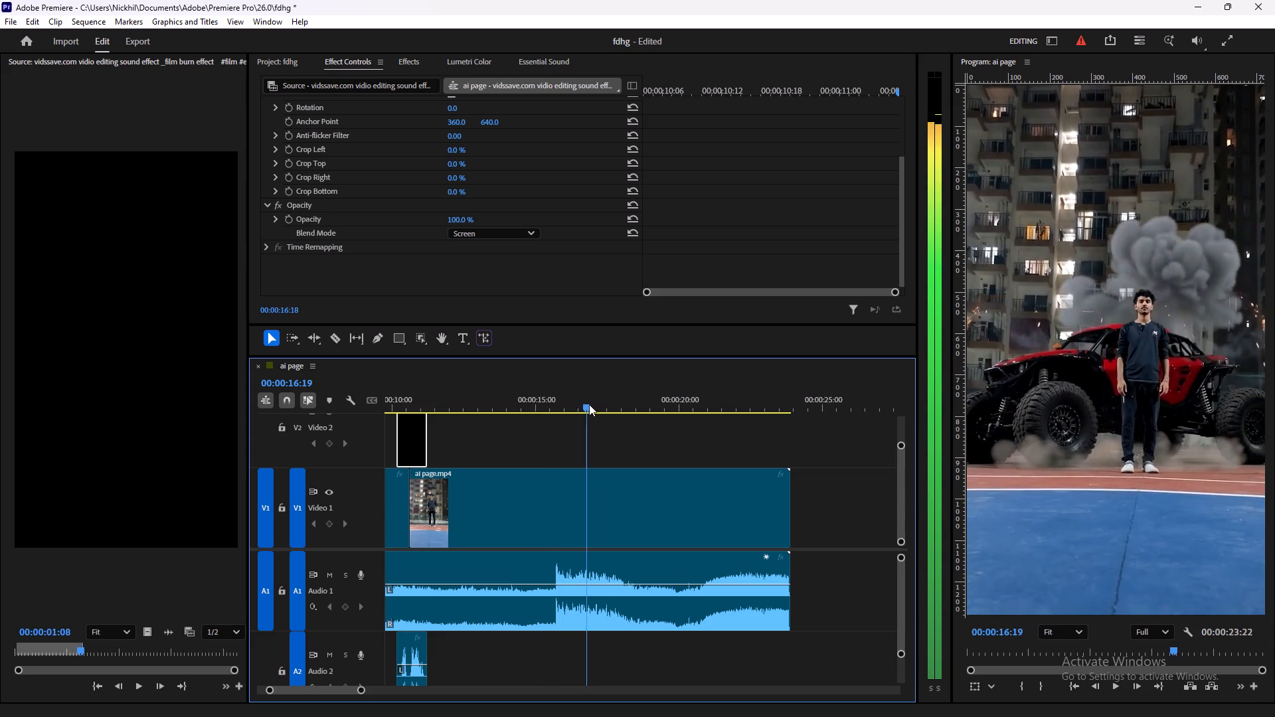
drag(589, 404, 562, 403)
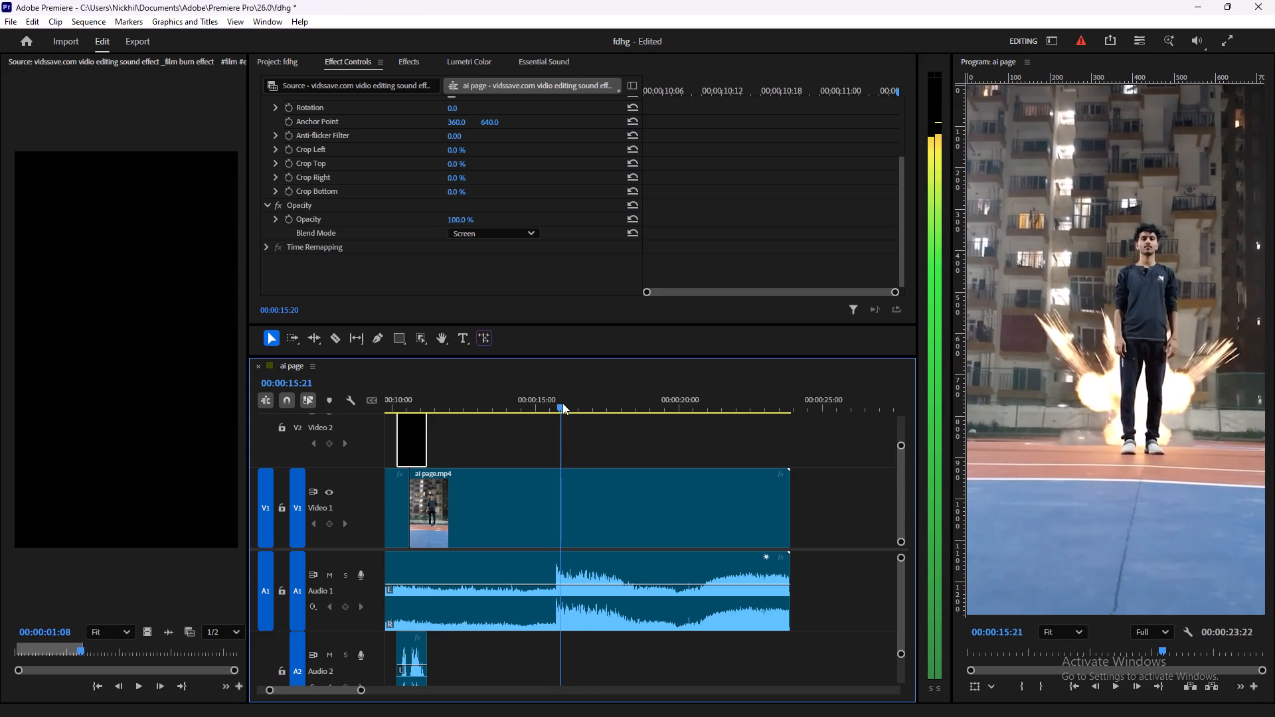
drag(562, 403, 554, 403)
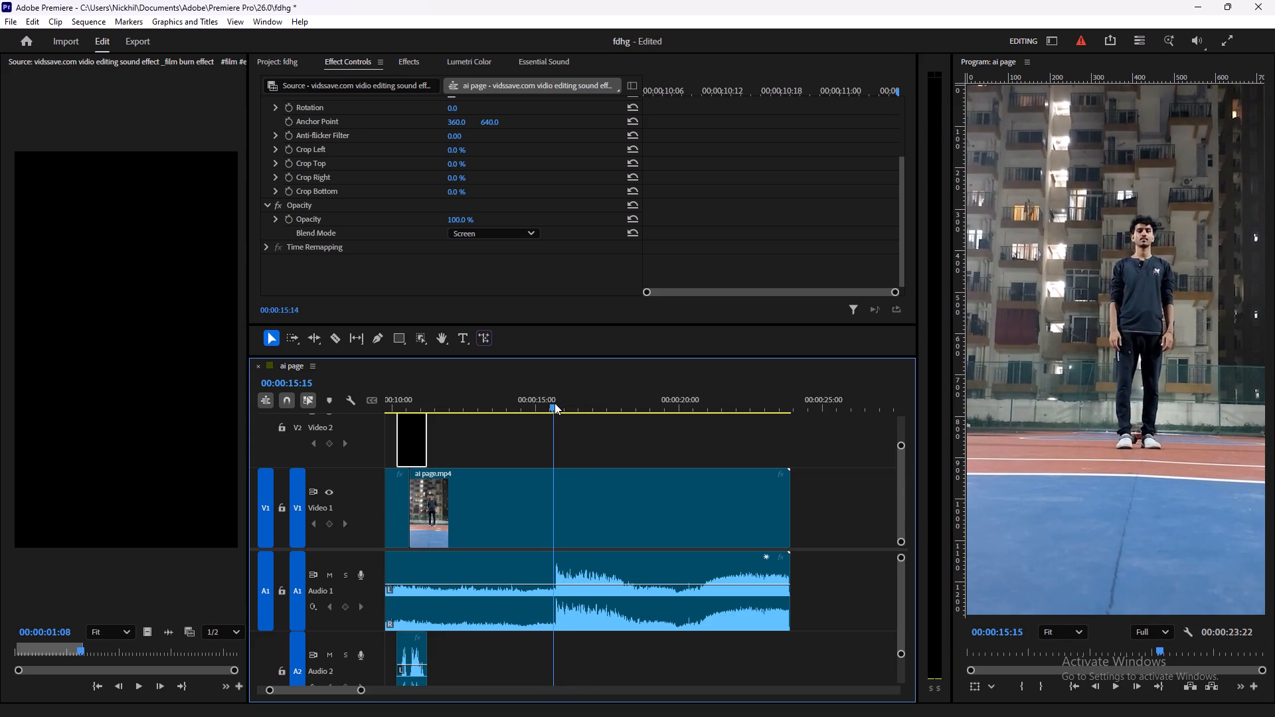
key(c)
click(556, 493)
key(v)
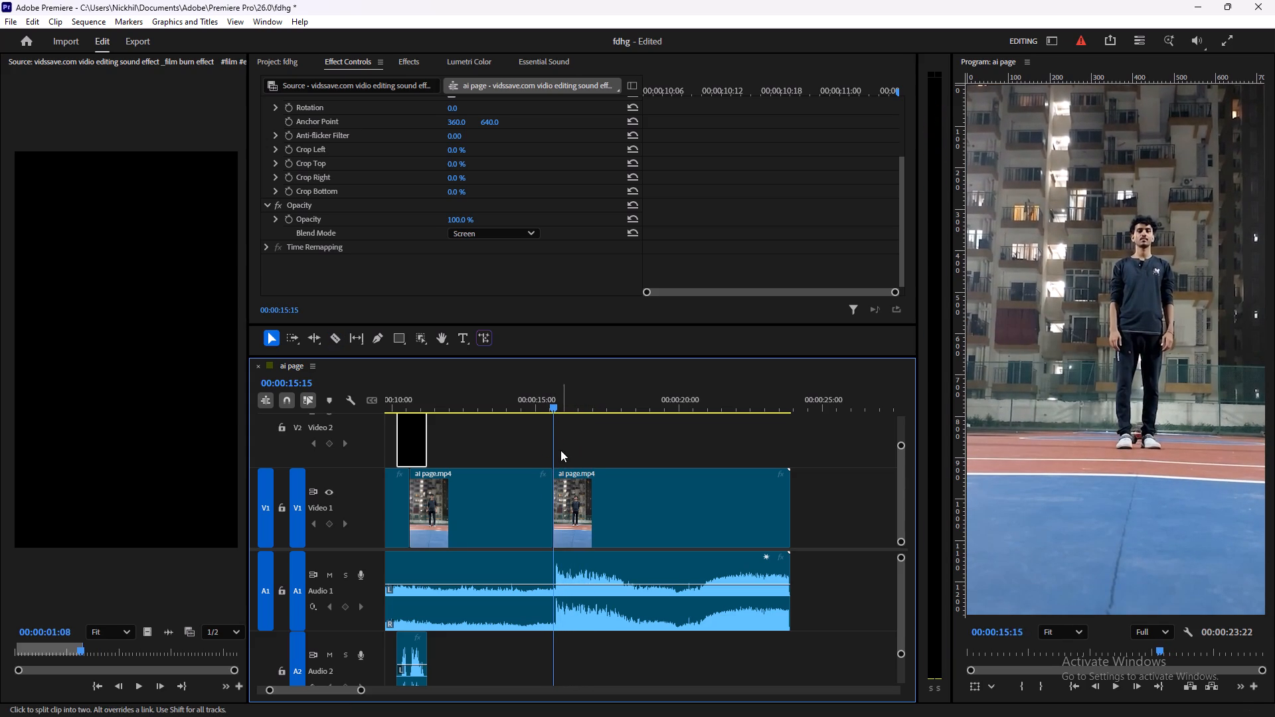
Switch to the YouTube window in Chrome and copy the share link of the No Signal/Tv Glitch Effect short.
key(alt+Tab)
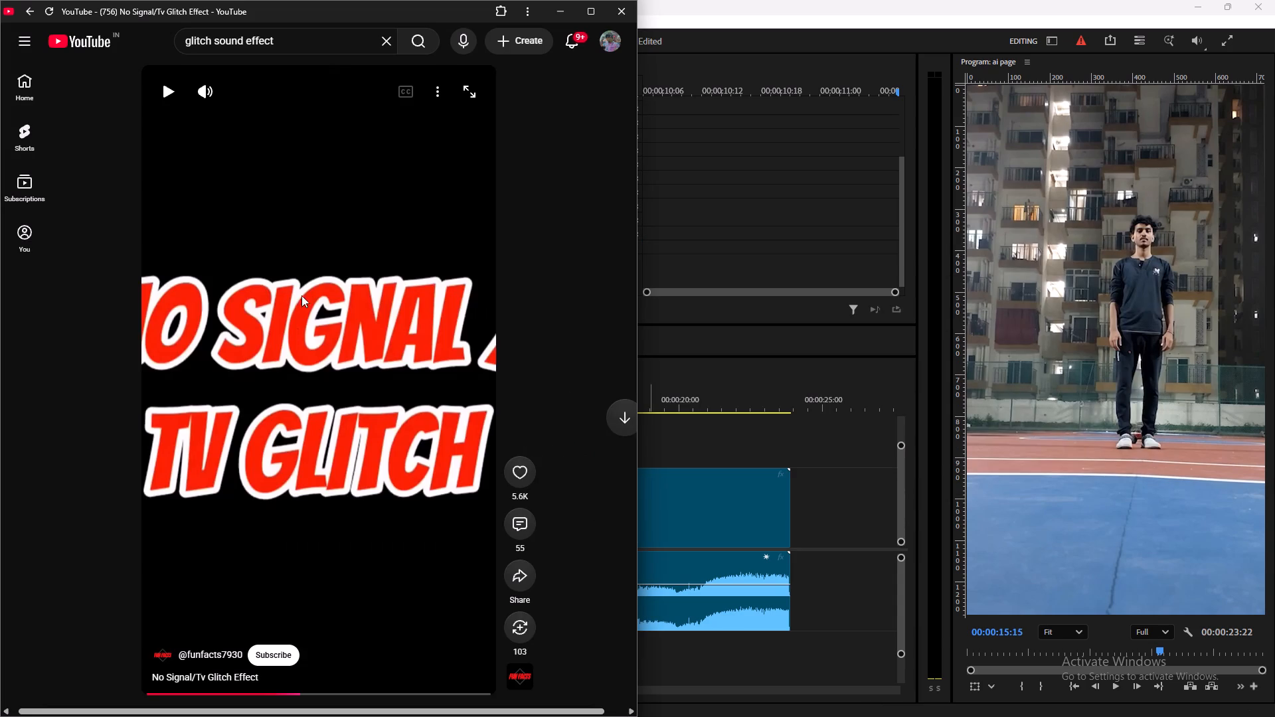
click(517, 568)
click(428, 409)
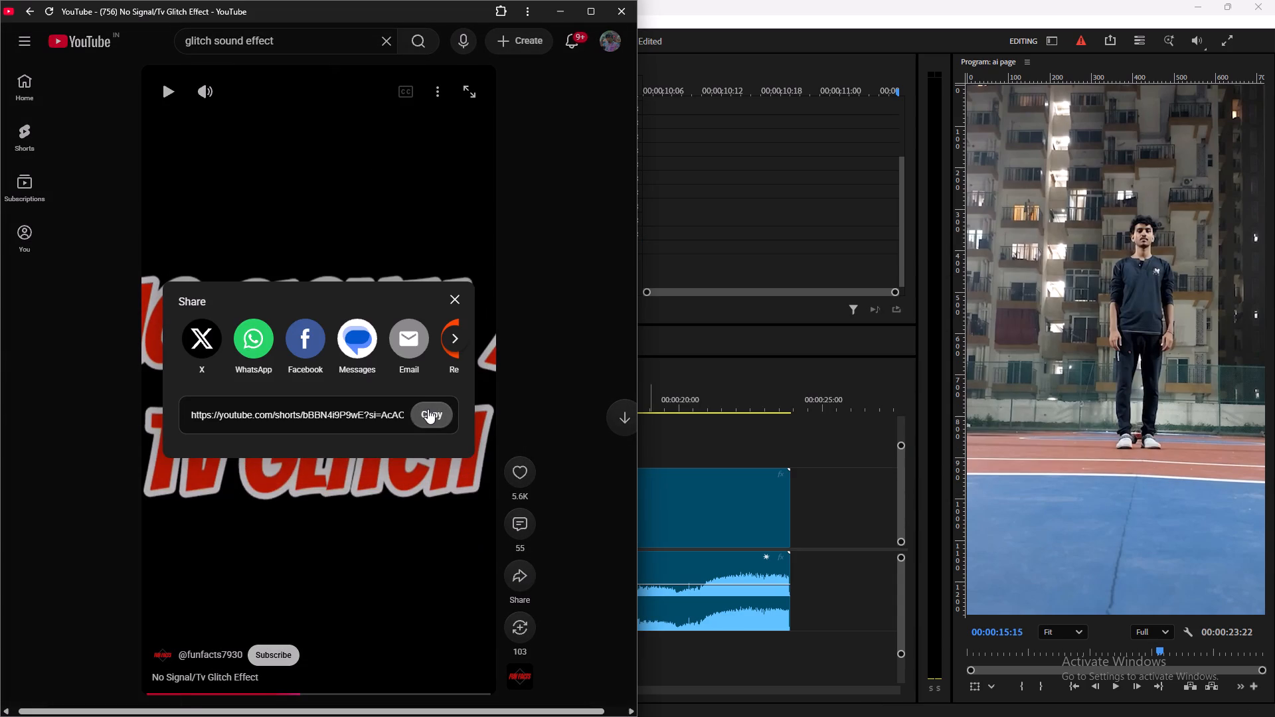
Switch to the VidsSave page, submit the copied glitch short link, and download the video as 720P MP4.
key(alt+x)
key(alt+Tab)
key(alt+Tab)
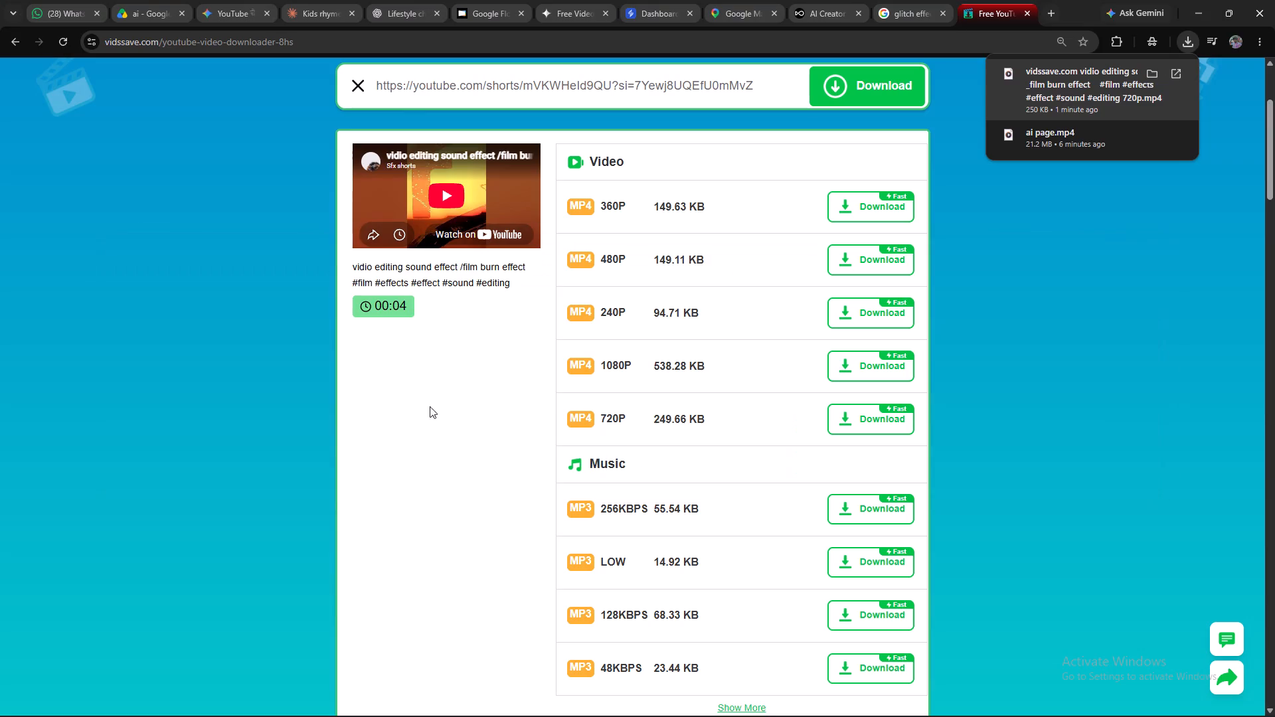
triple_click(543, 85)
key(ctrl+v)
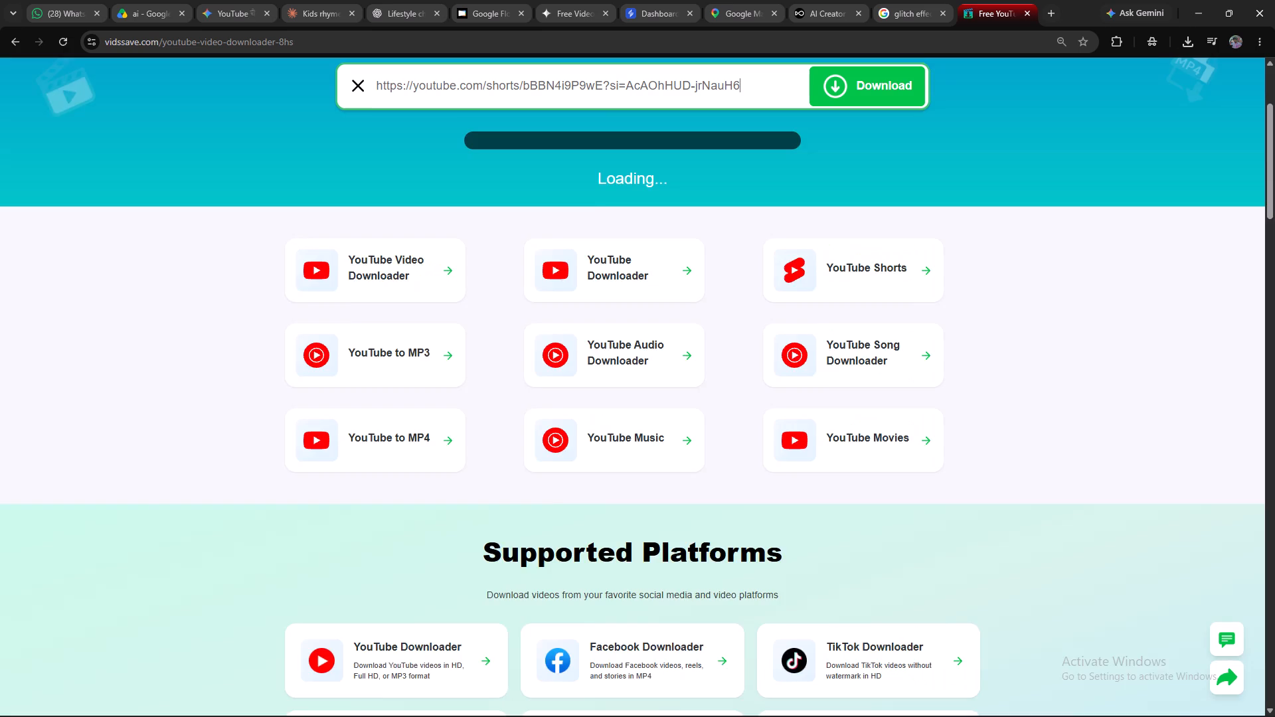
click(847, 207)
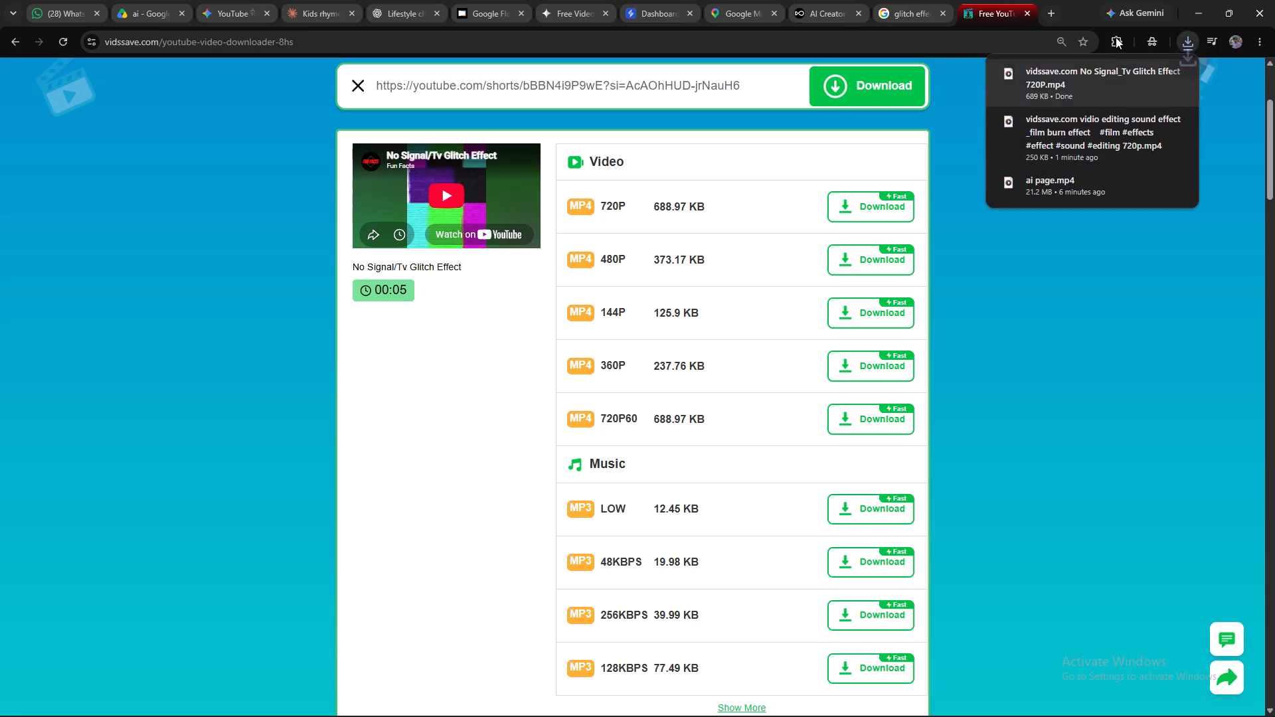
Switch to Premiere and import the downloaded No Signal_Tv Glitch Effect video into the fdhg project.
drag(1055, 93, 336, 135)
key(alt+Tab)
key(alt+Tab)
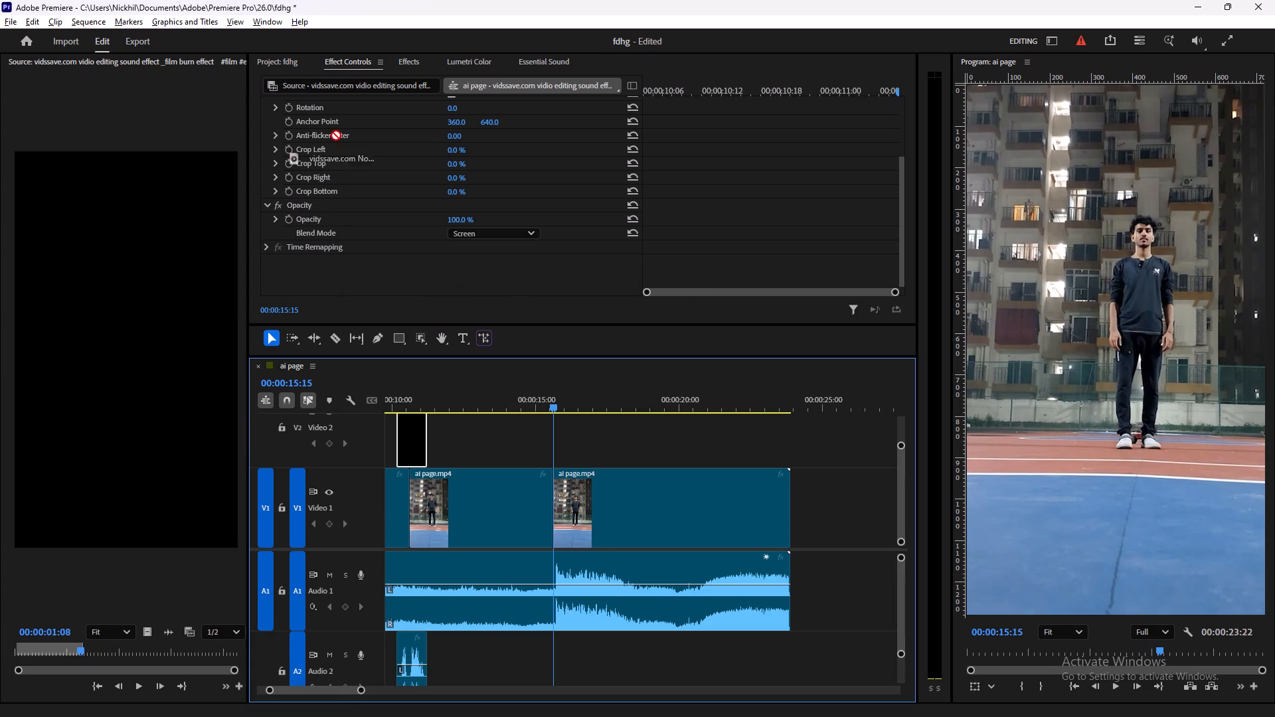
drag(336, 135, 278, 89)
drag(278, 89, 272, 59)
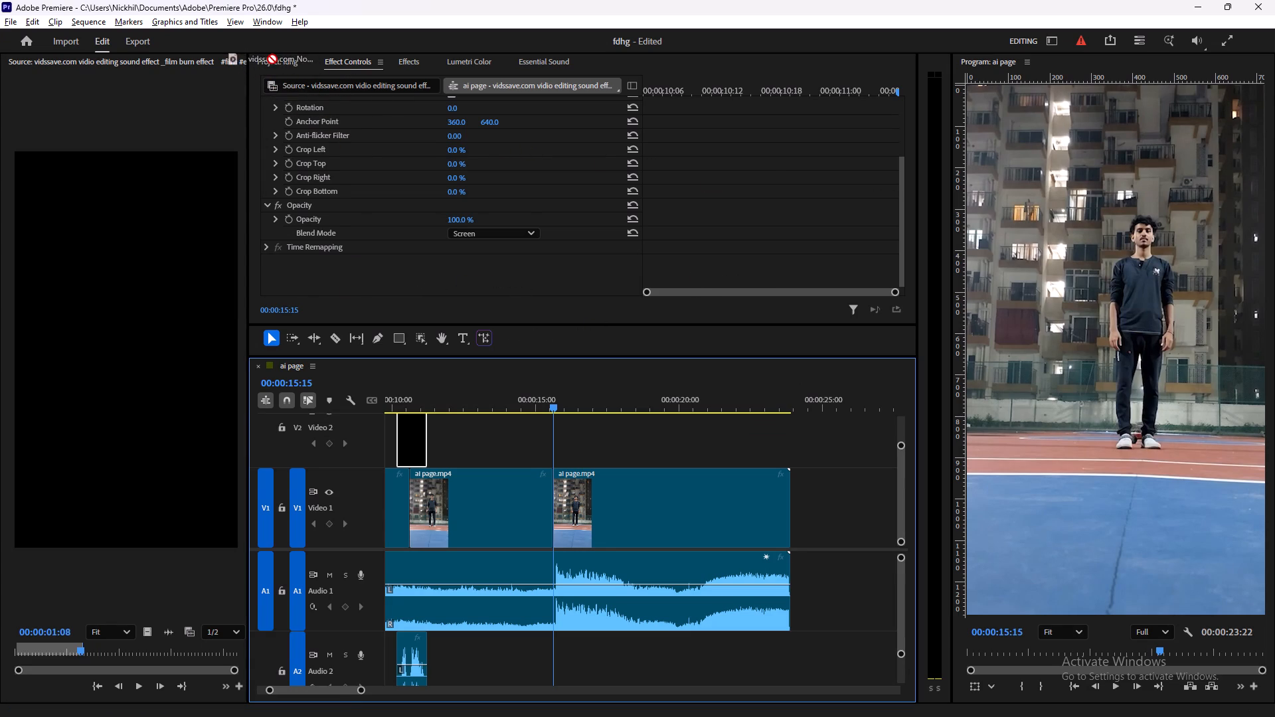
drag(272, 59, 628, 238)
Load the No Signal_Tv Glitch Effect clip in the source monitor and preview it to find where the glitch starts.
double_click(693, 164)
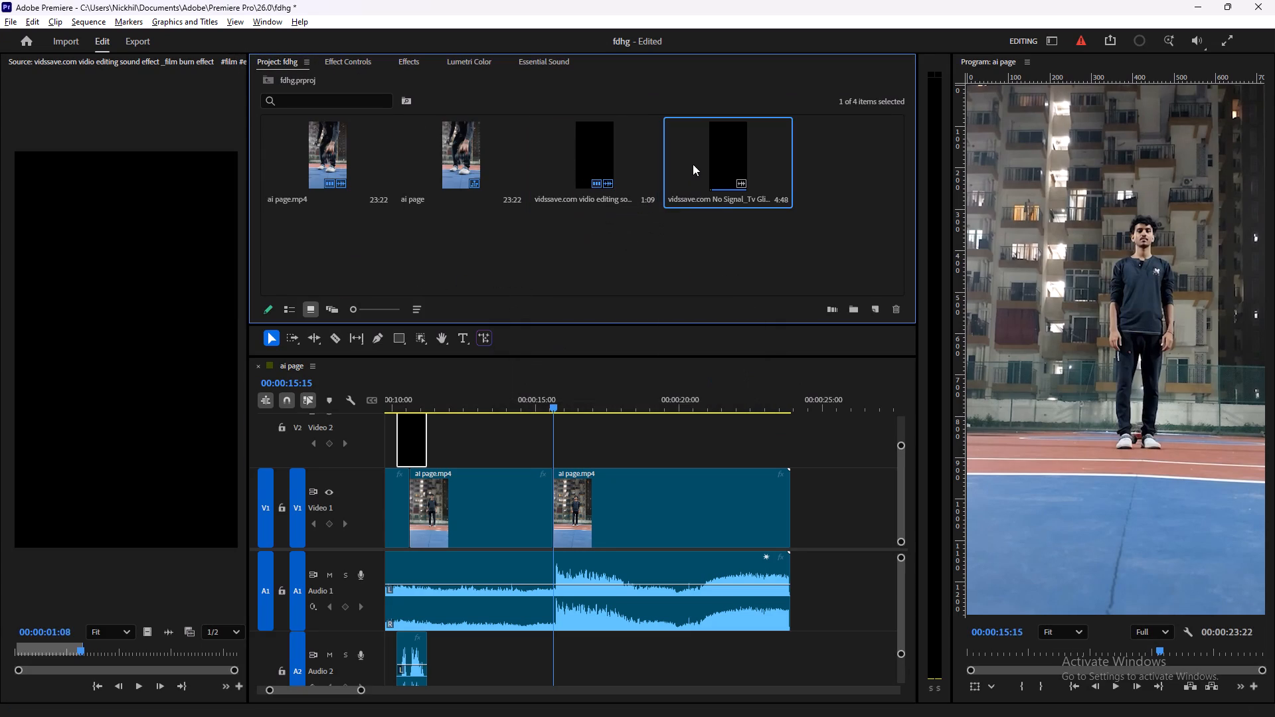
key(space)
key(space)
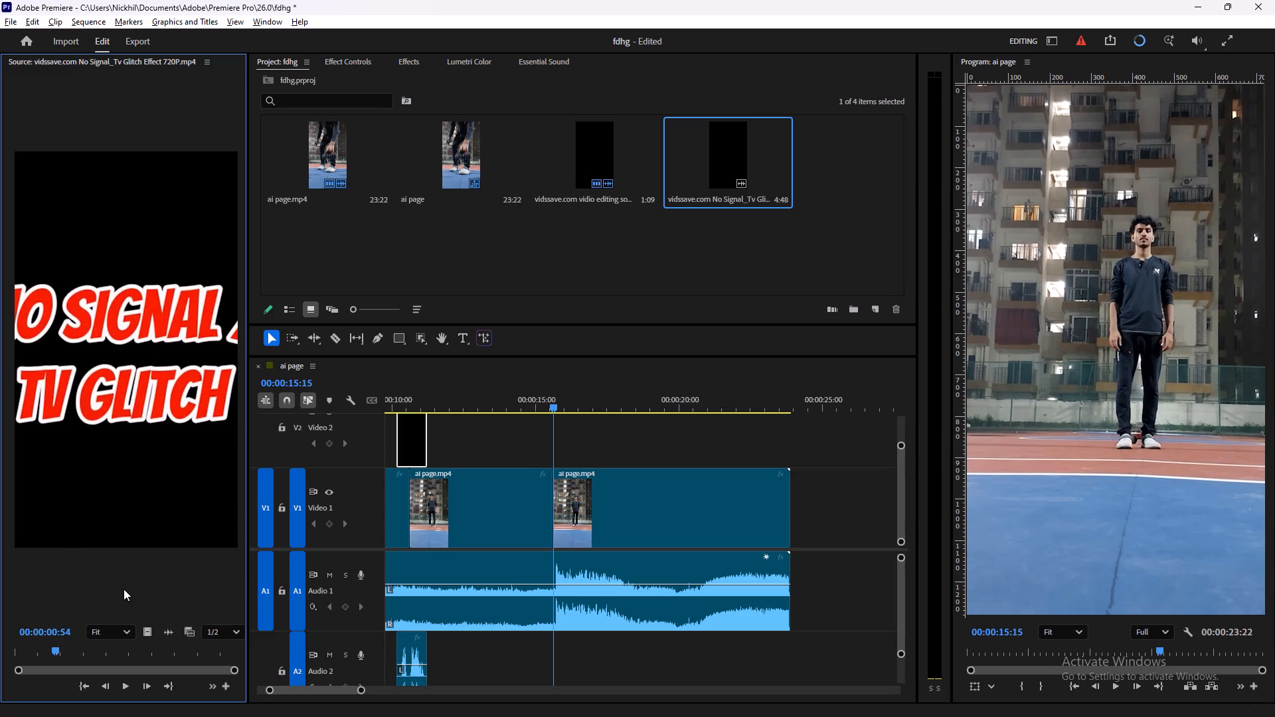
key(space)
key(space)
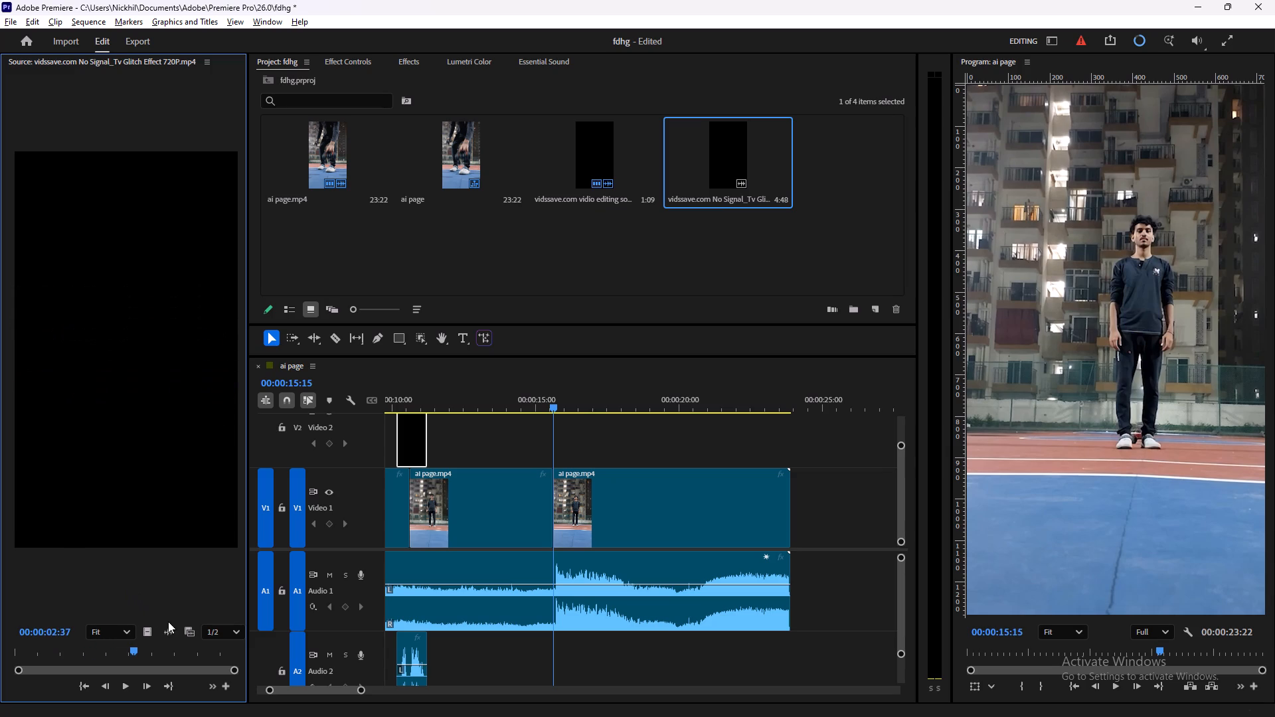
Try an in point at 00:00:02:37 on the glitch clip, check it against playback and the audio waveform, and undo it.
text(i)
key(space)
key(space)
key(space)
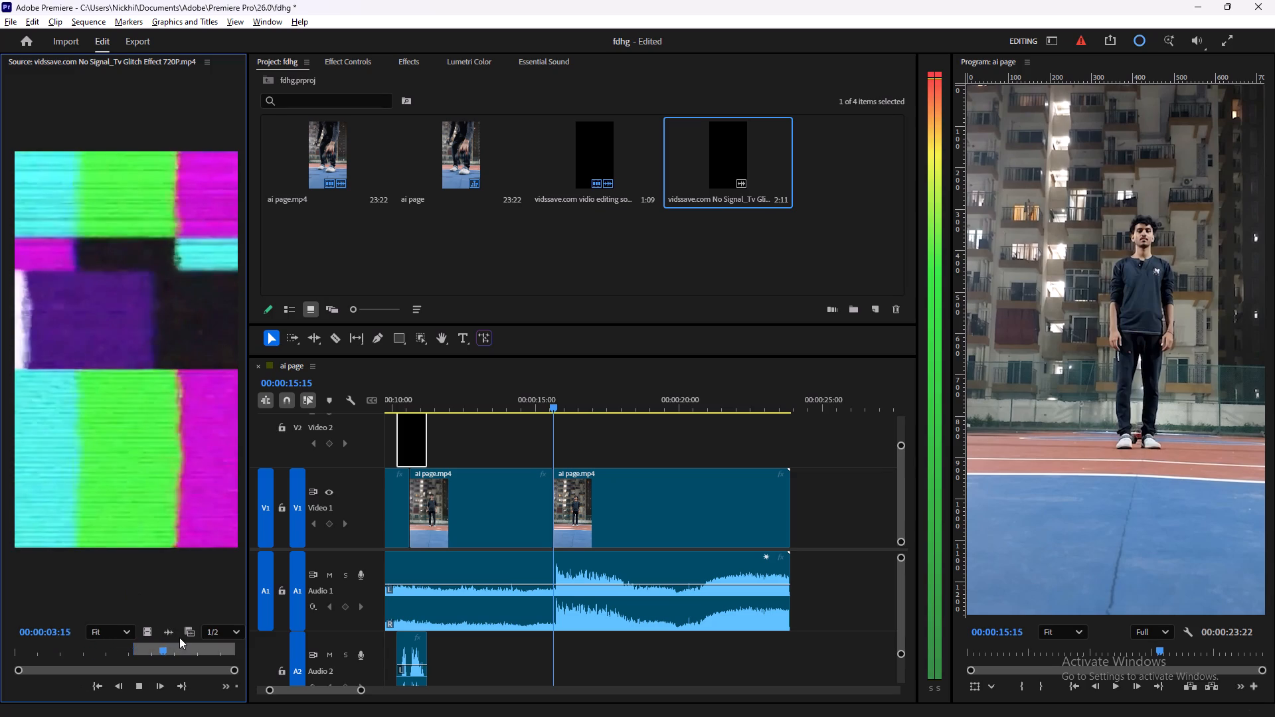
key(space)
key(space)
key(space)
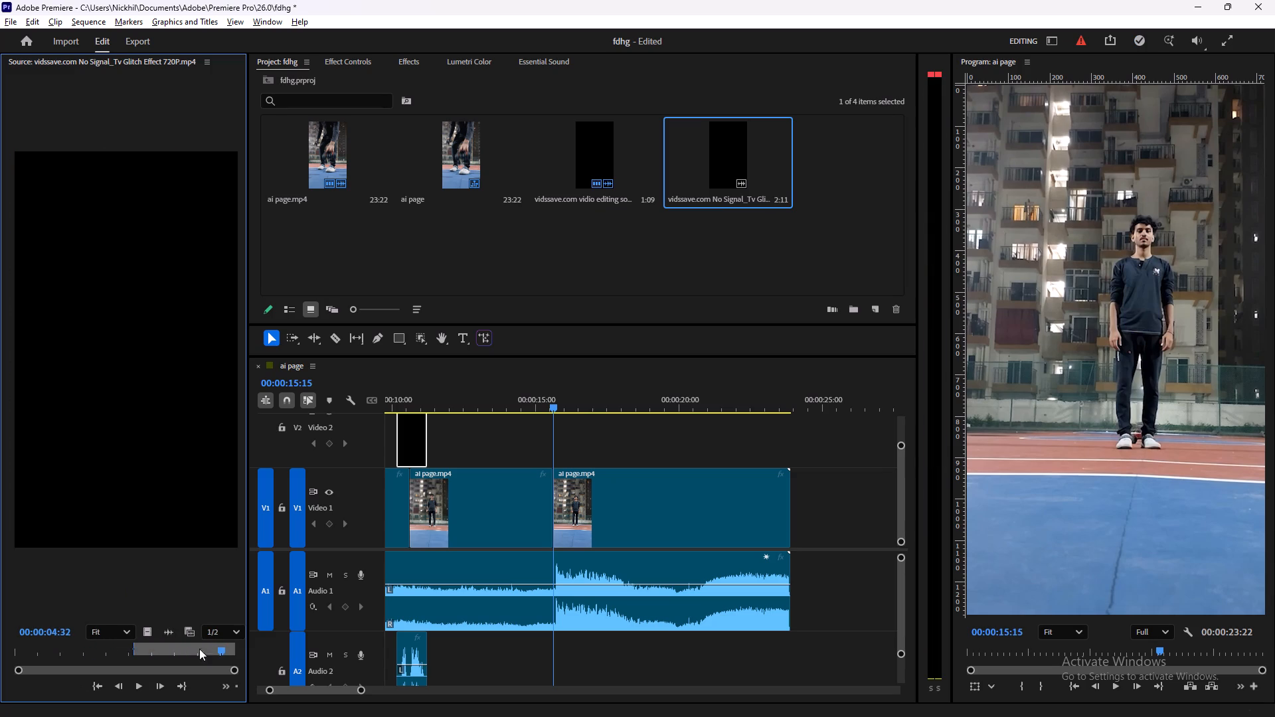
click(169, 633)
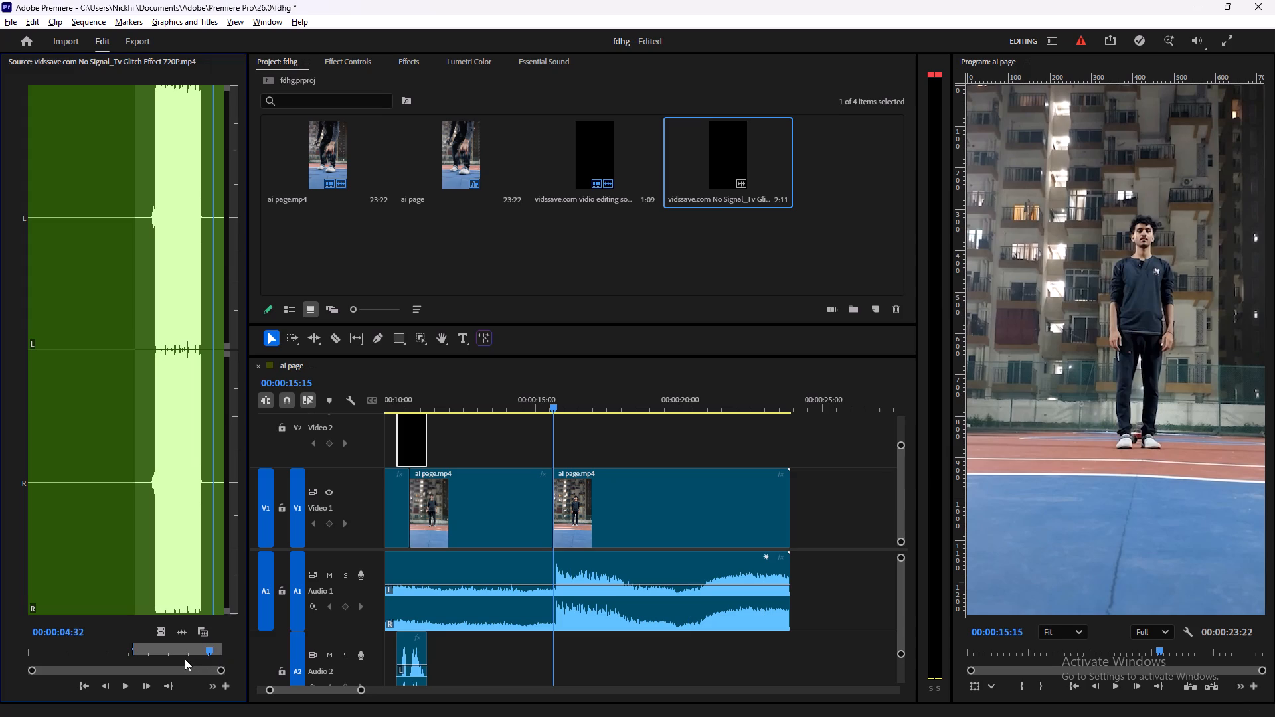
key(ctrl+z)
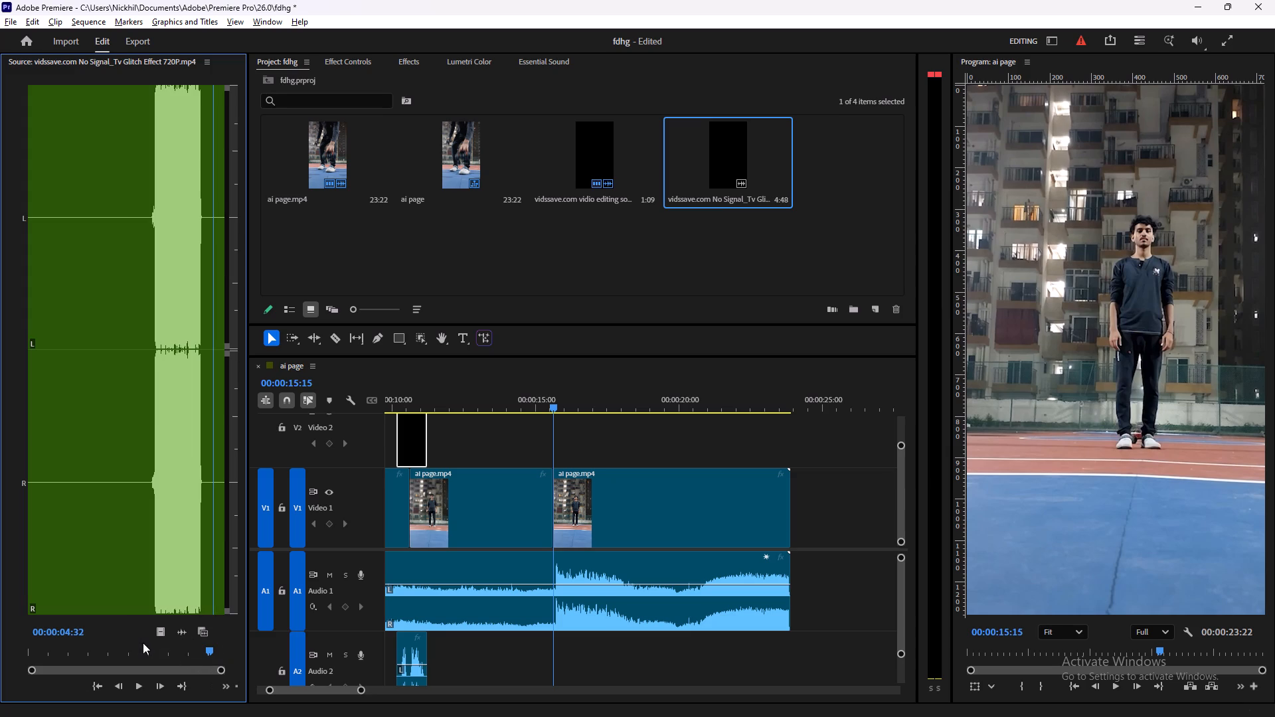
Using the audio waveform, mark the glitch clip's in point at 00:00:03:00 and out point at 00:00:04:21, and return to the video view.
drag(145, 648, 146, 653)
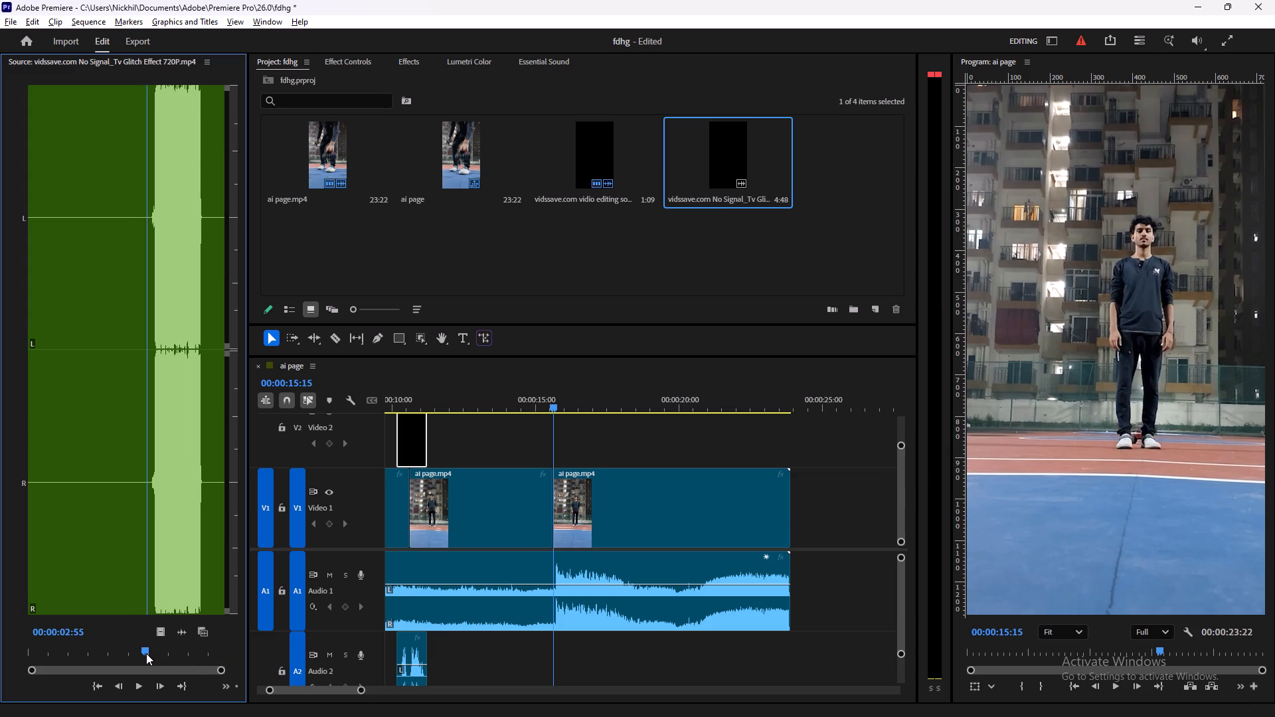
drag(146, 653, 149, 655)
key(i)
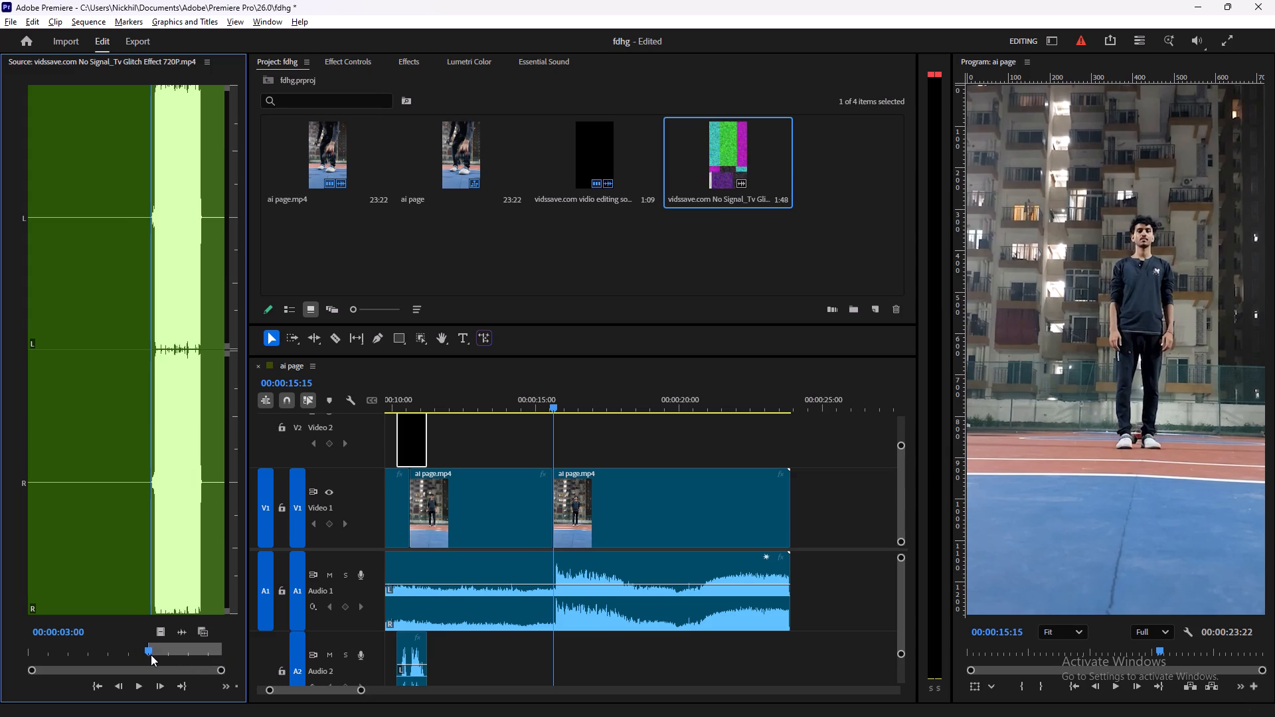
drag(151, 655, 206, 654)
key(o)
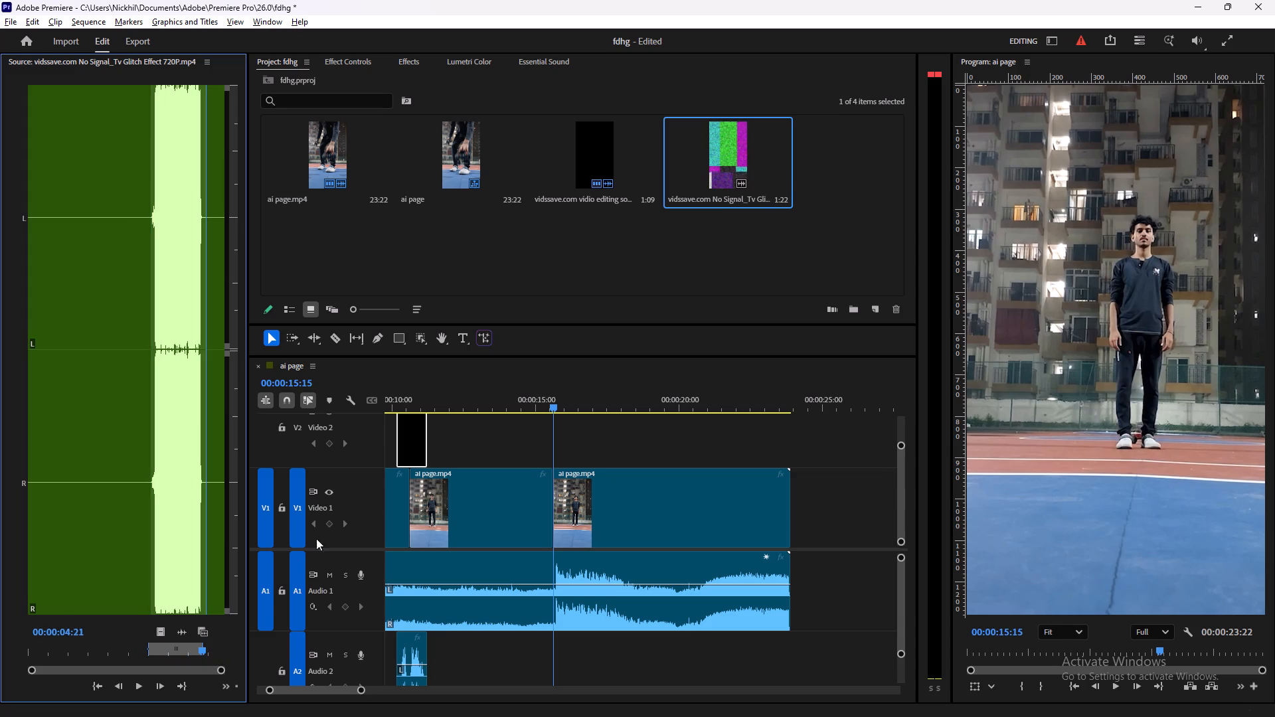
click(158, 634)
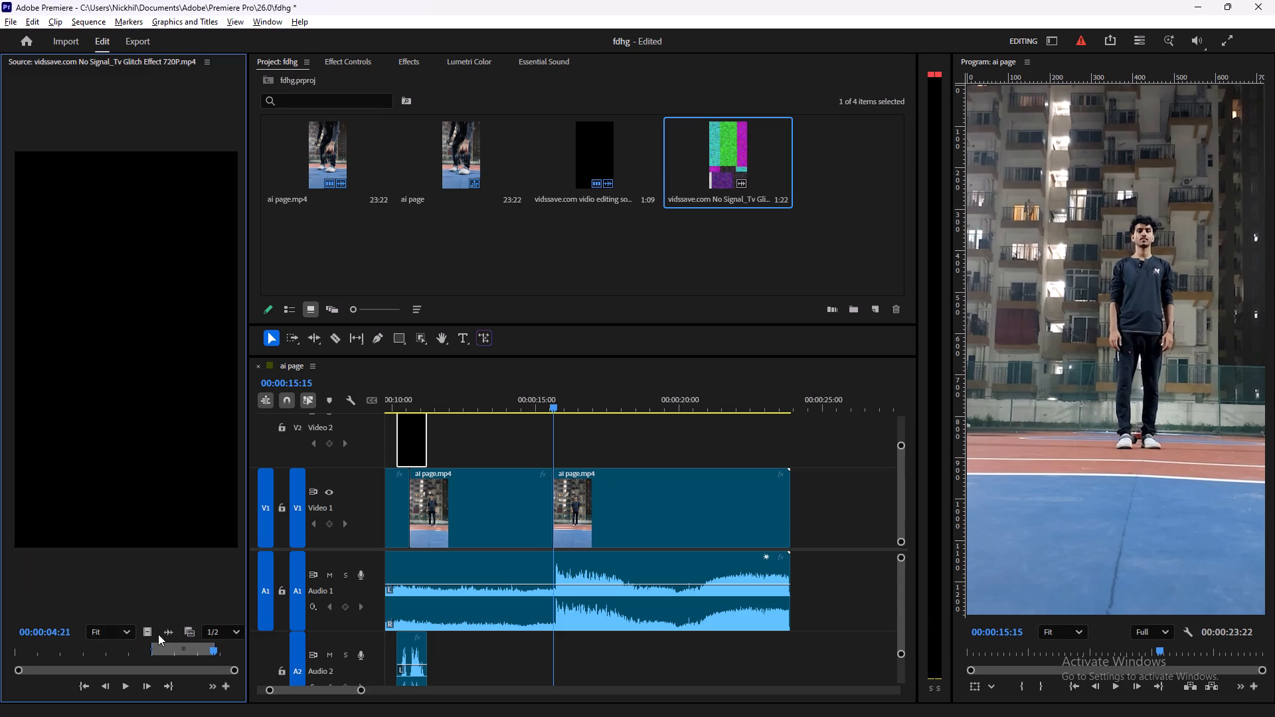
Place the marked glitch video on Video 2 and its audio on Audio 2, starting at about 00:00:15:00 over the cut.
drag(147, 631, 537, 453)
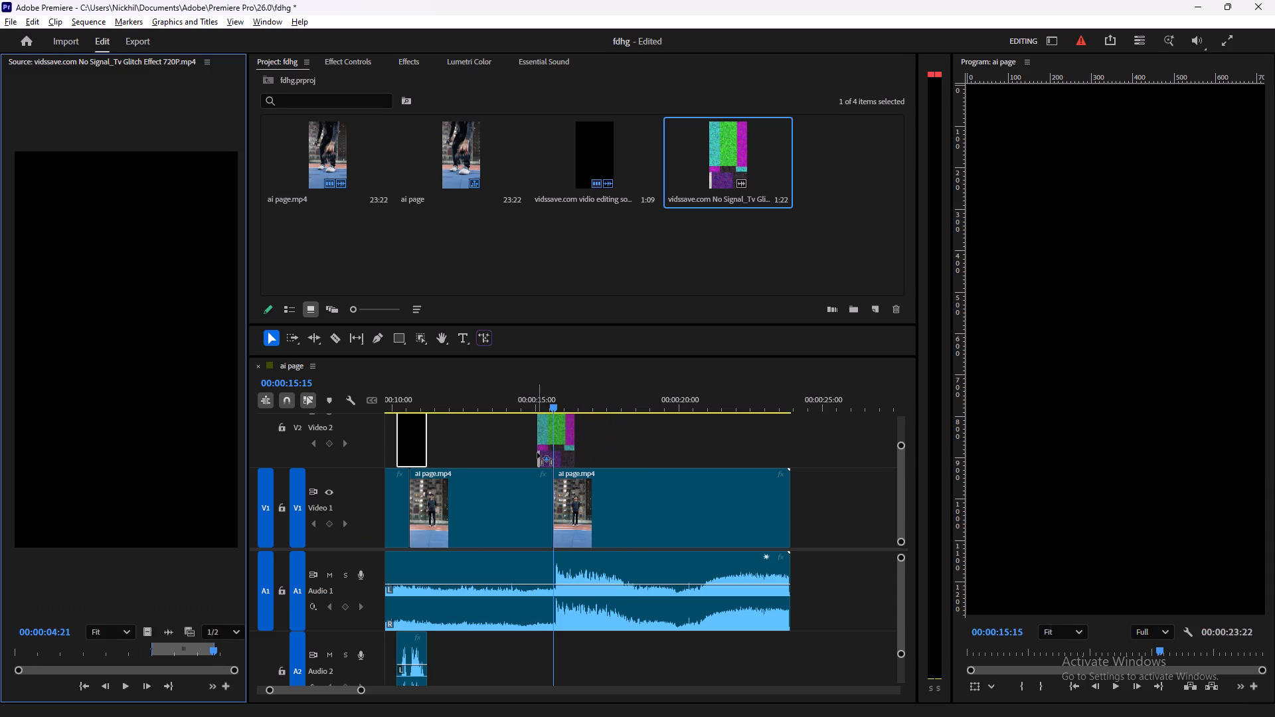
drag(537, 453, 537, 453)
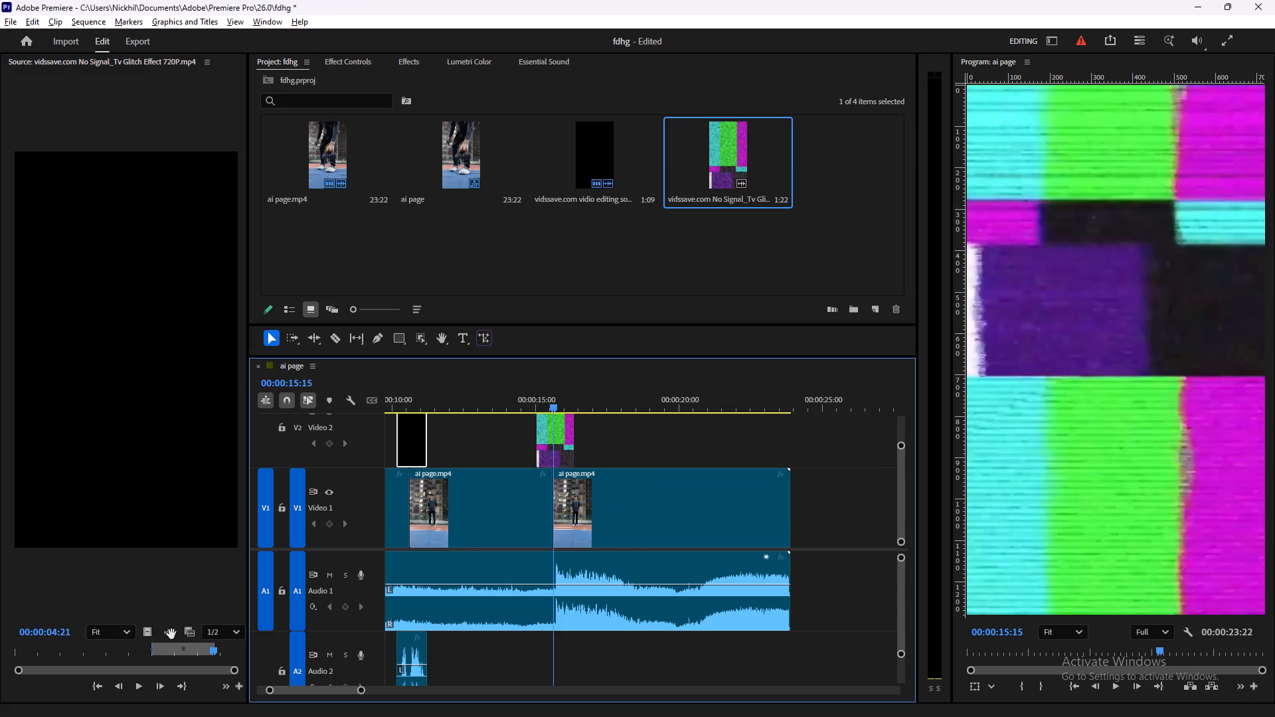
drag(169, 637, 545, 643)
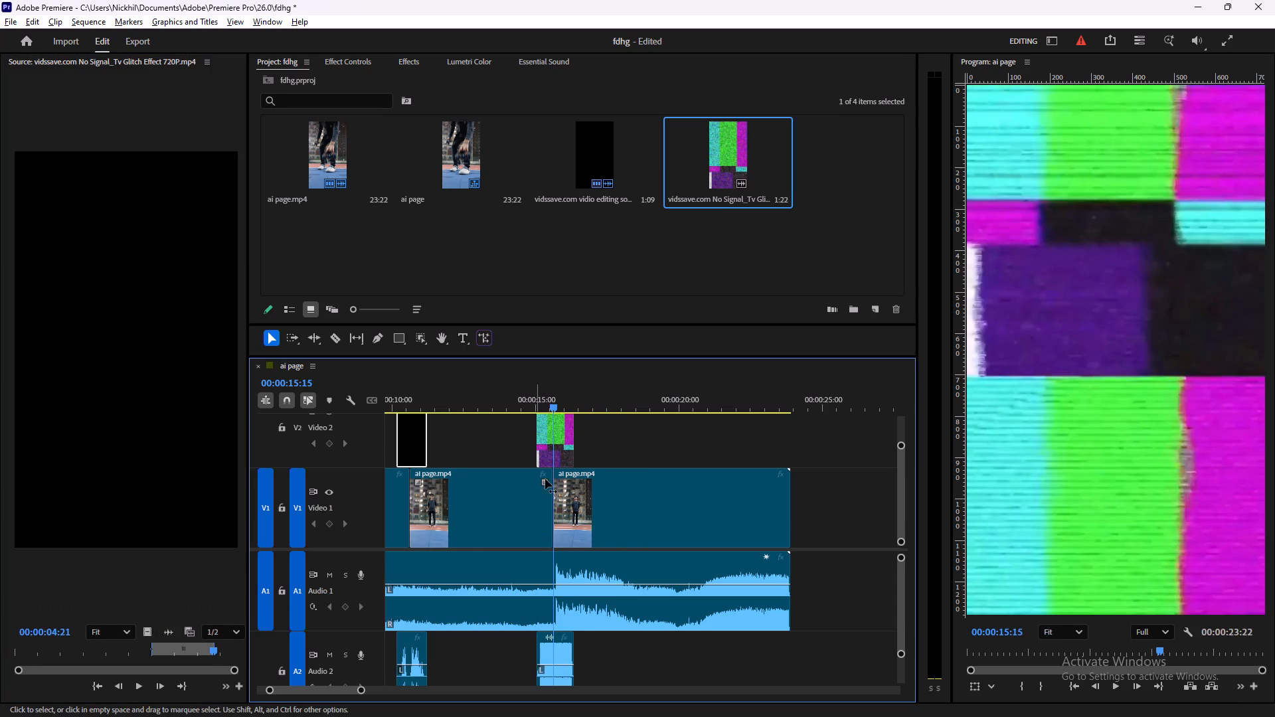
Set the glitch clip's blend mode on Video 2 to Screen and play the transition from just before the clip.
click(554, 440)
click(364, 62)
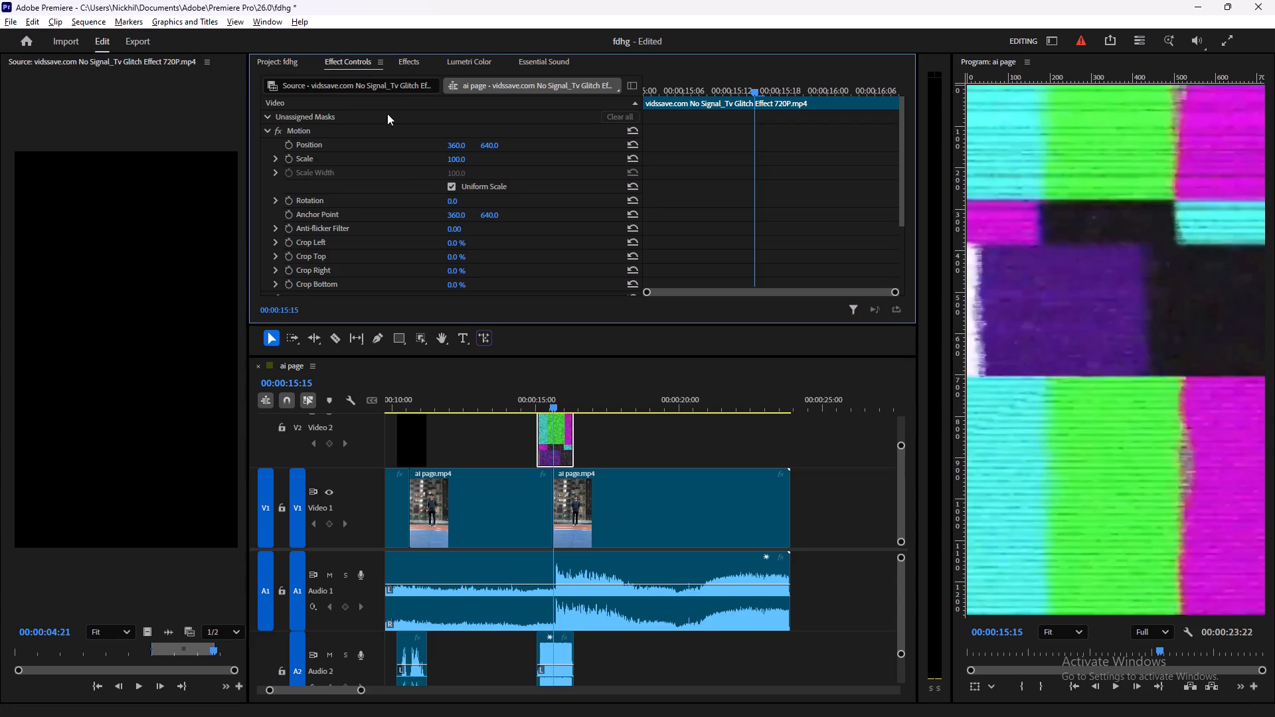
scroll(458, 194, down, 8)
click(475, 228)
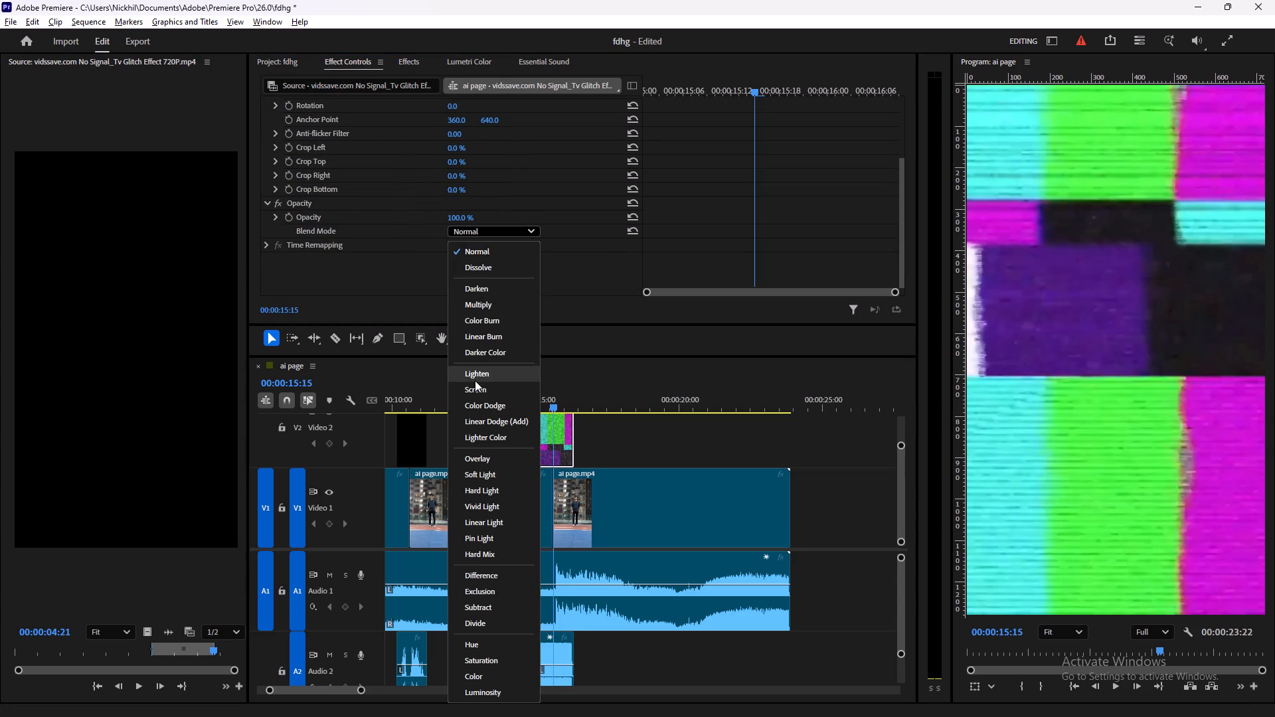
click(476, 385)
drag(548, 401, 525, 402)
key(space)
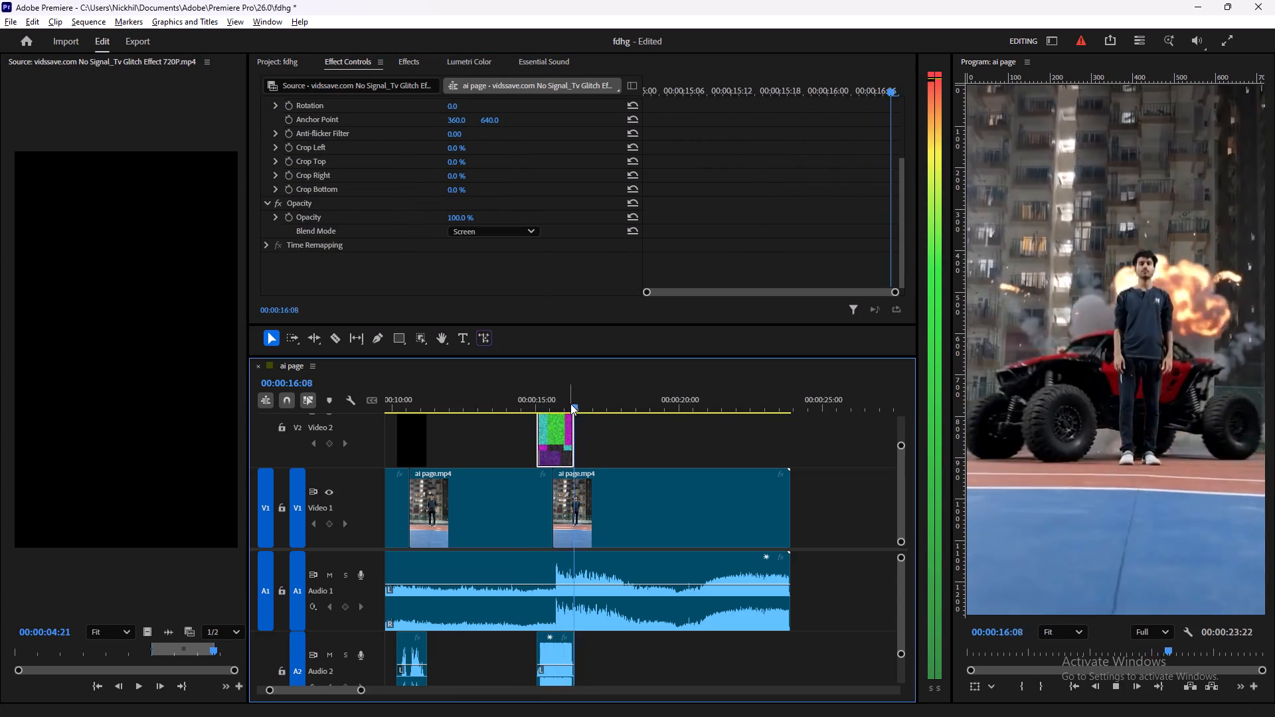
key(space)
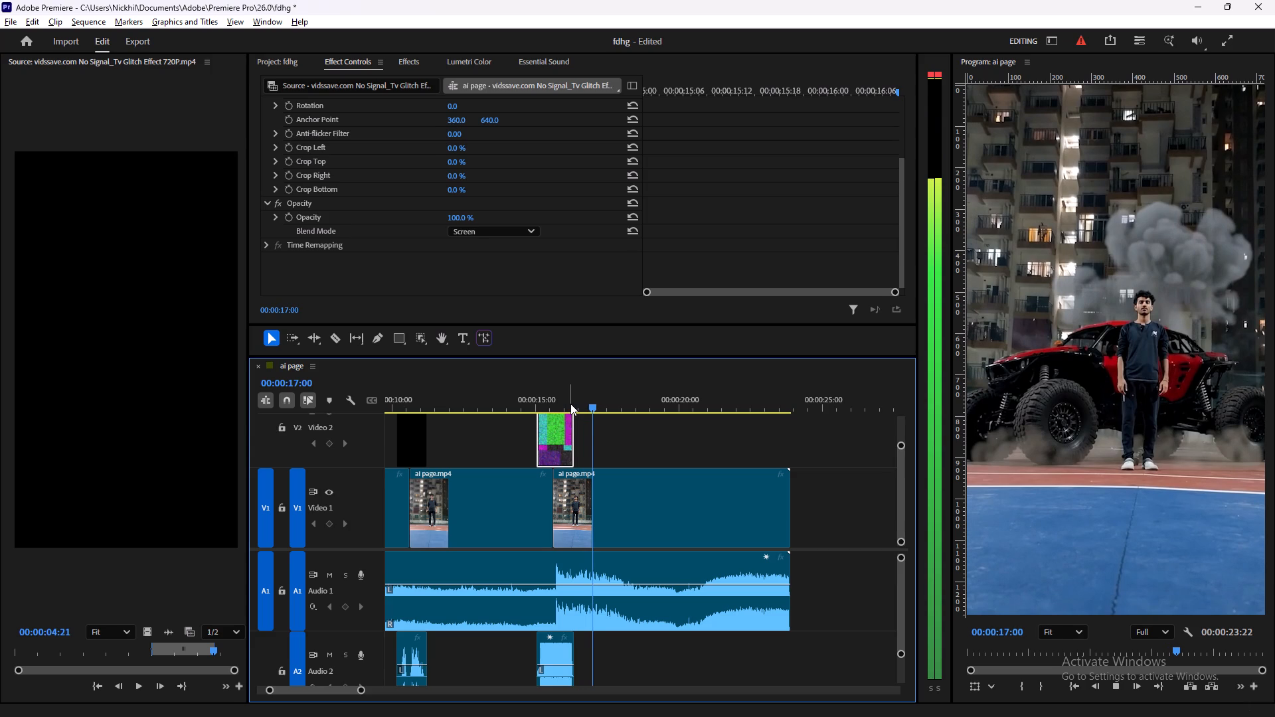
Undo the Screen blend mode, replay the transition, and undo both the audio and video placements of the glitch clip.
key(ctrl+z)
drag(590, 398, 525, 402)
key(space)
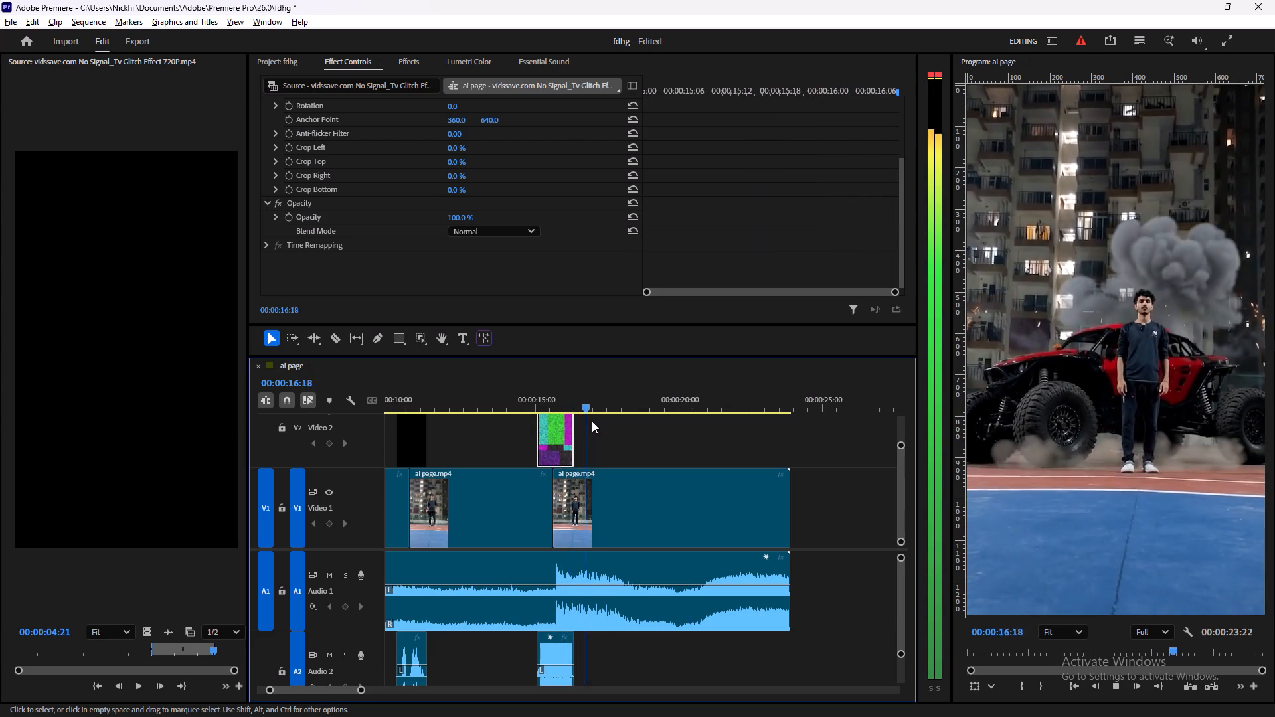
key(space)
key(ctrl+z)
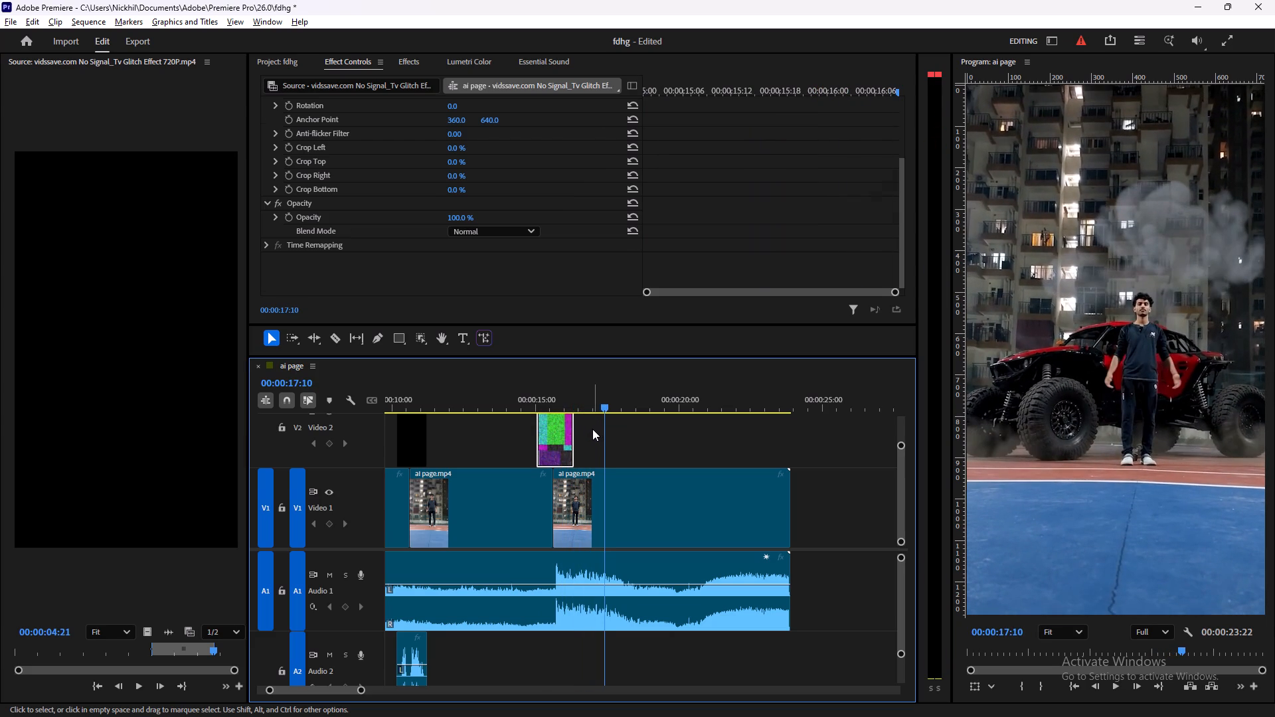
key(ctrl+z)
Duplicate the film burn clip together with its Audio 2 sound to the Video 1 cut at 00:00:15:15.
click(408, 439)
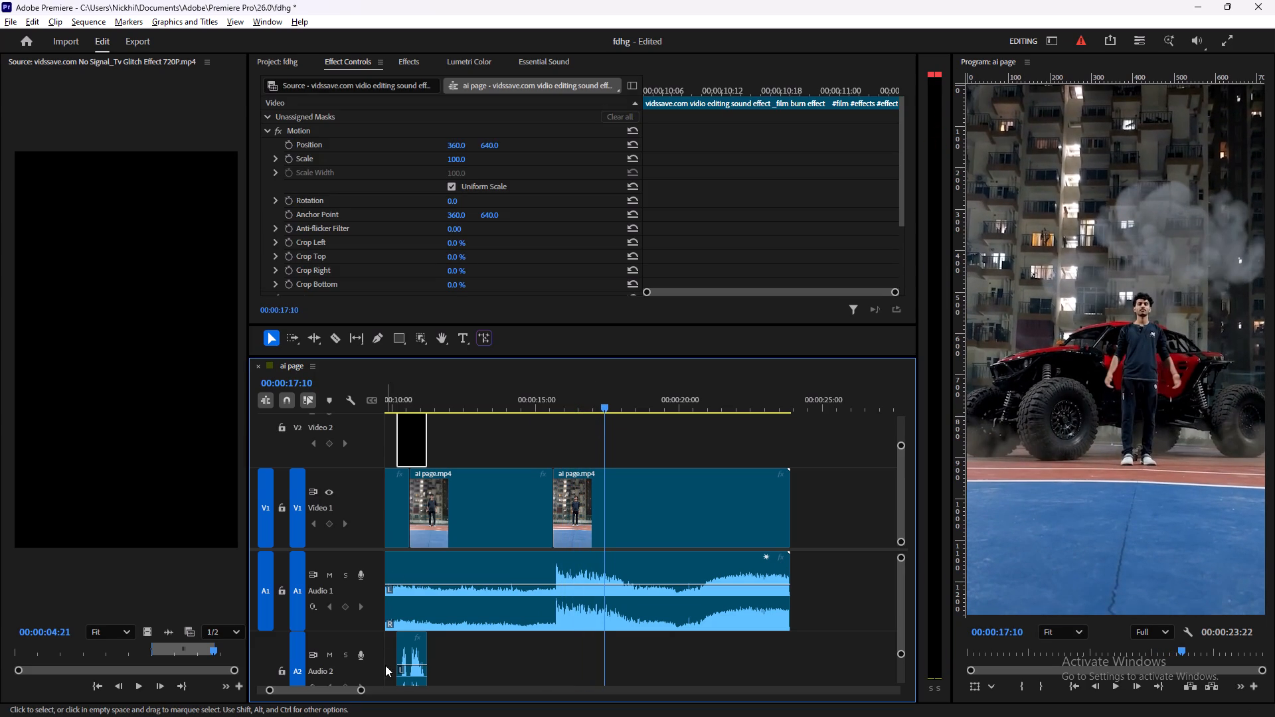
alt+click(414, 649)
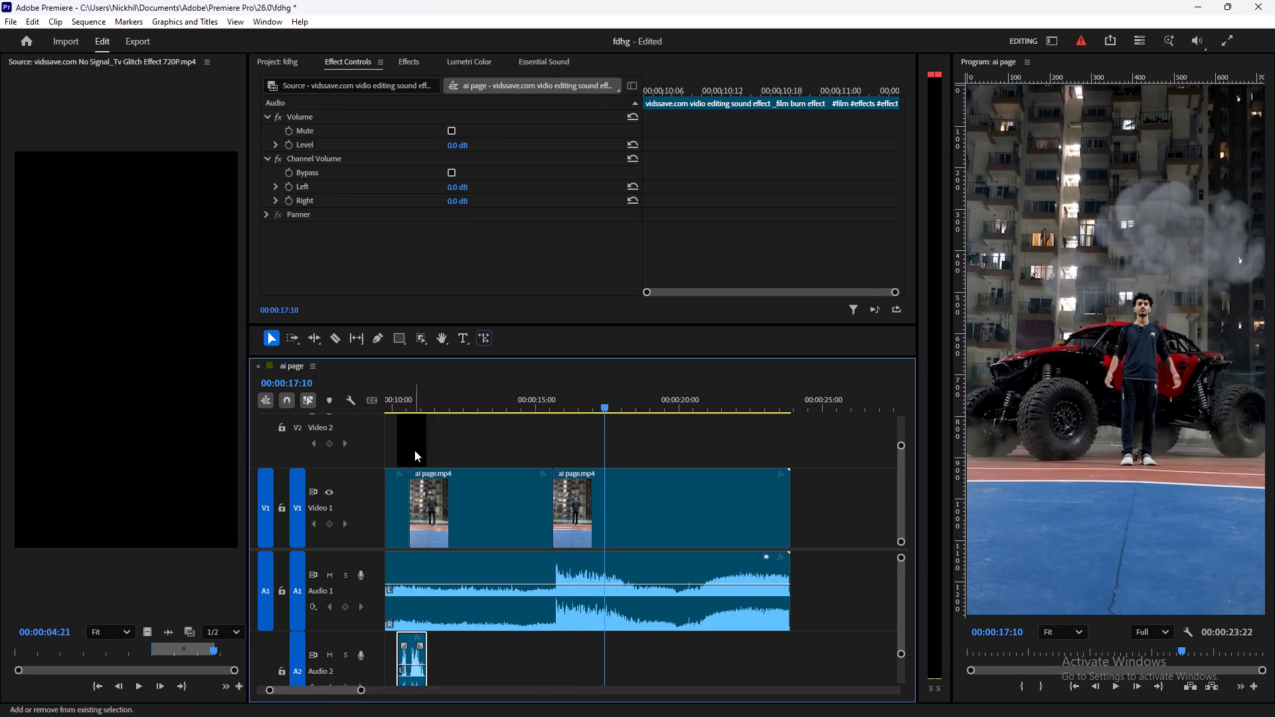
shift+click(414, 450)
alt+drag(407, 448, 567, 453)
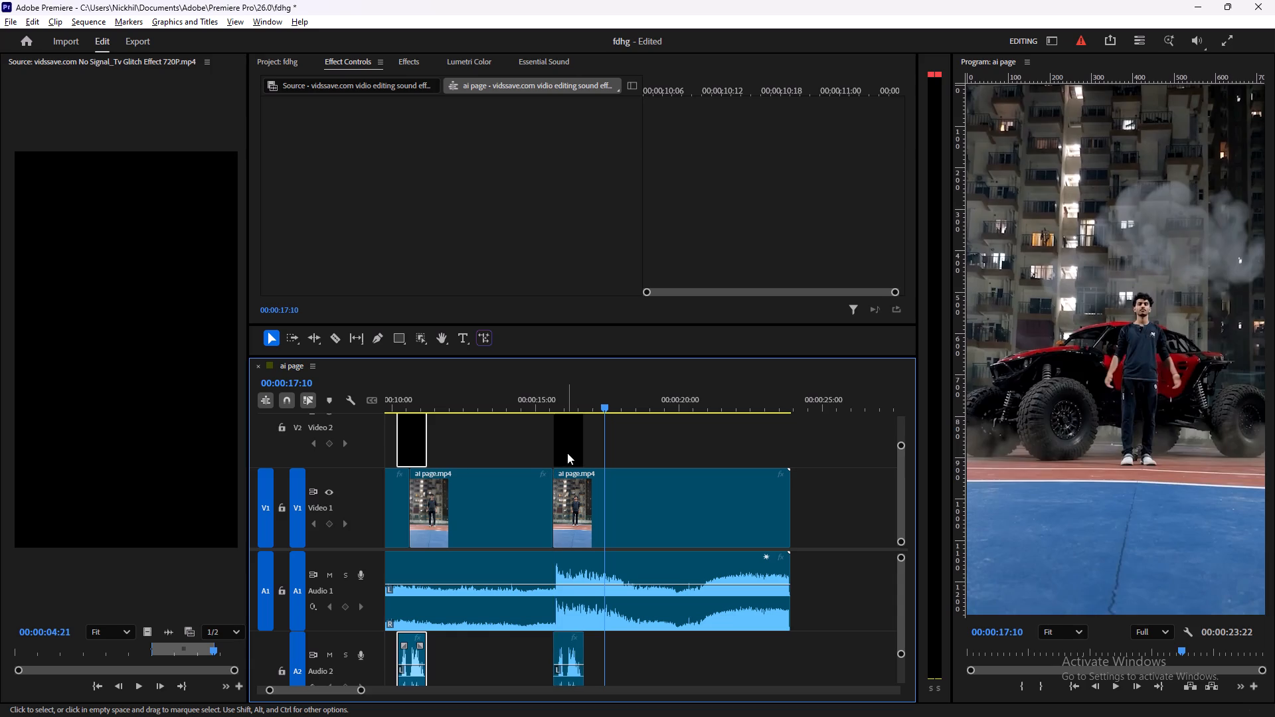
Extend the end of the copied film burn video and audio to a duration of about 4 seconds.
click(554, 441)
shift+click(570, 651)
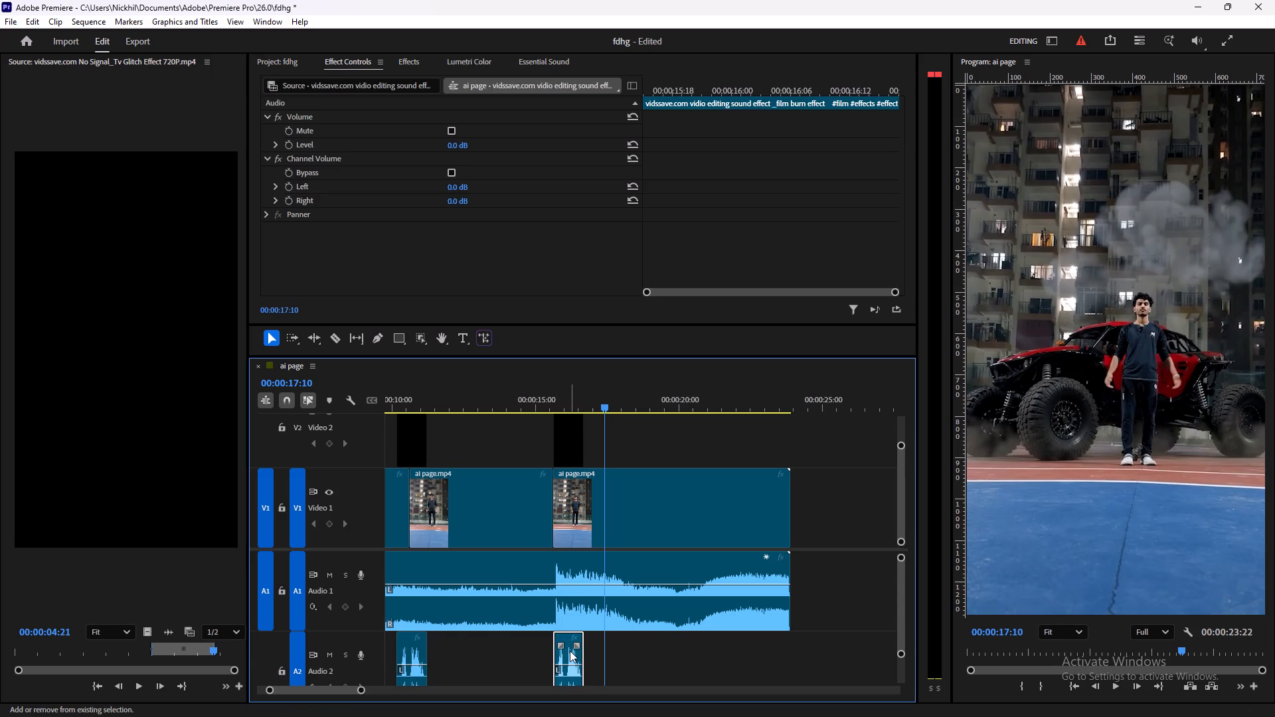
shift+click(564, 446)
drag(582, 446, 639, 455)
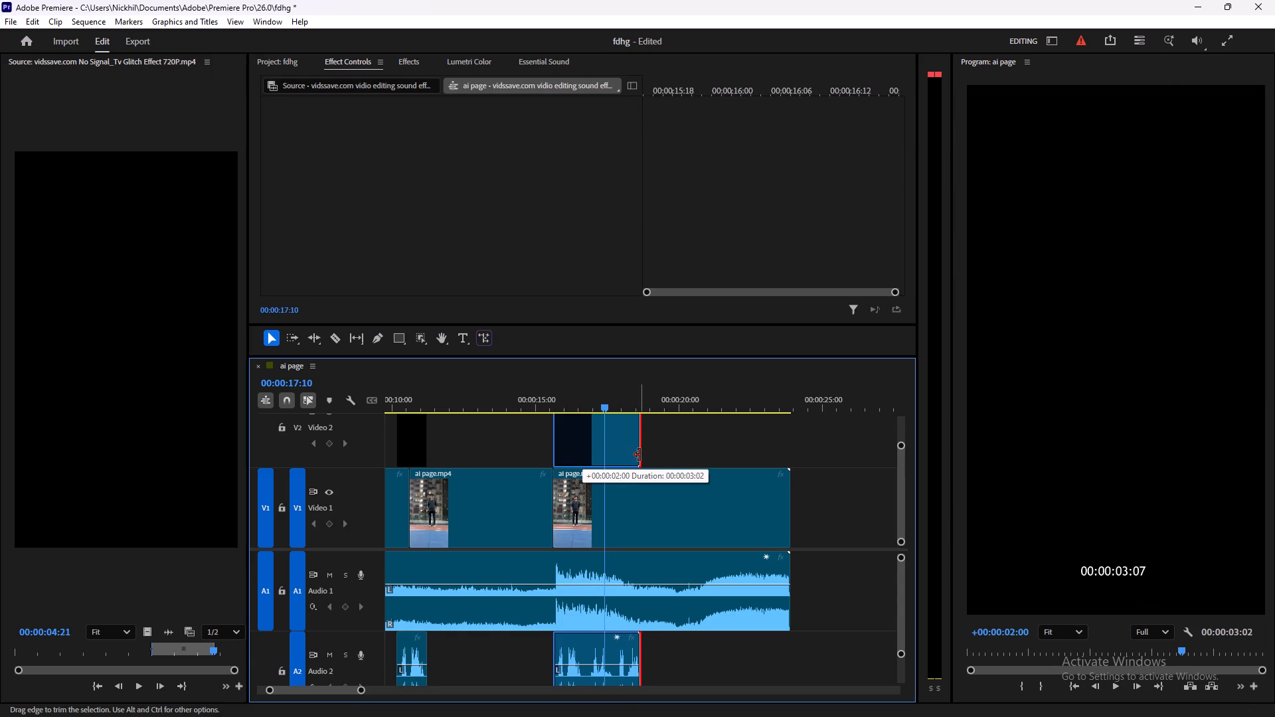
drag(639, 455, 680, 465)
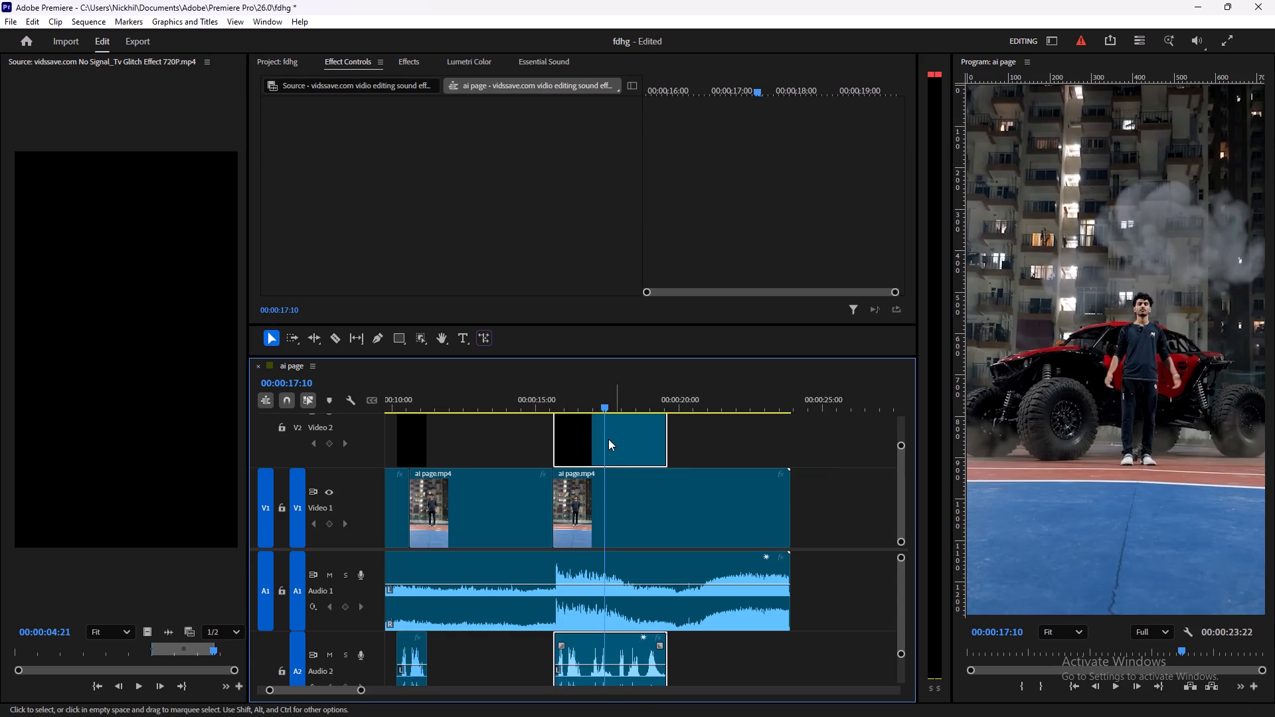
Slide the film burn copy earlier to start at about 00:00:14:01 and trim its end to about 00:00:16:01.
alt+scroll(596, 571, up, 5)
alt+scroll(626, 472, up, 4)
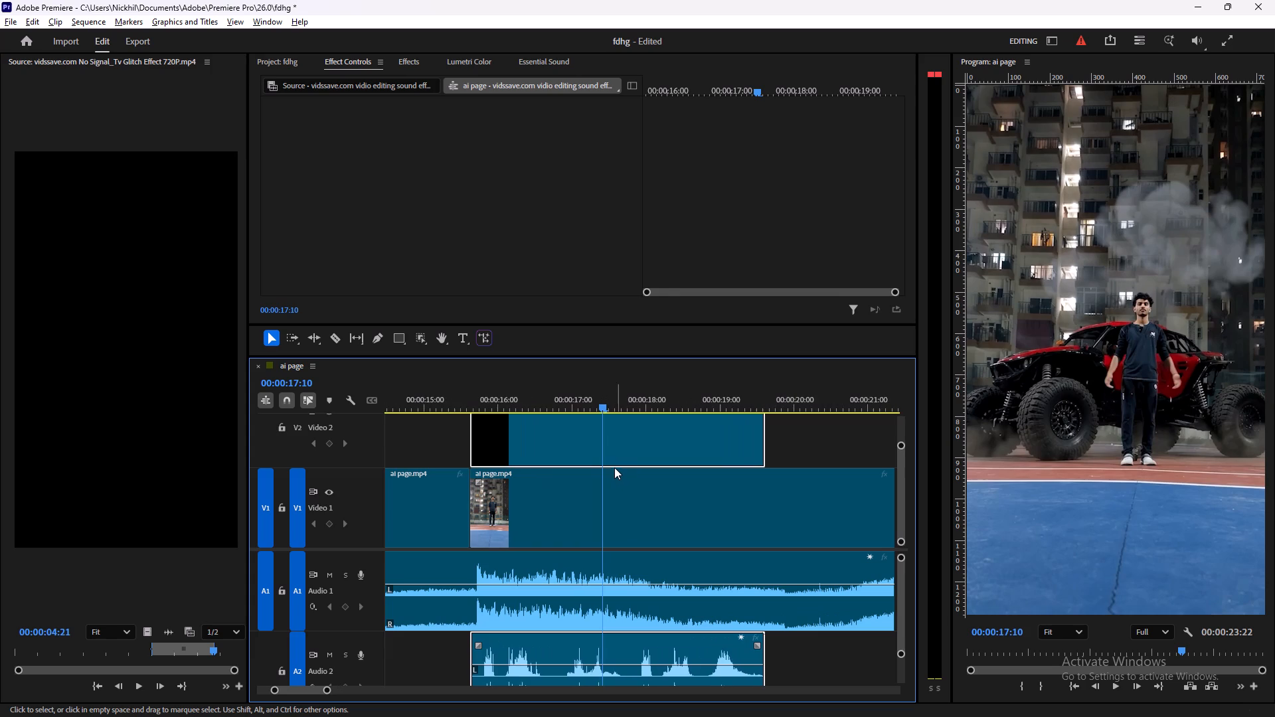
drag(618, 430, 502, 438)
drag(643, 436, 513, 442)
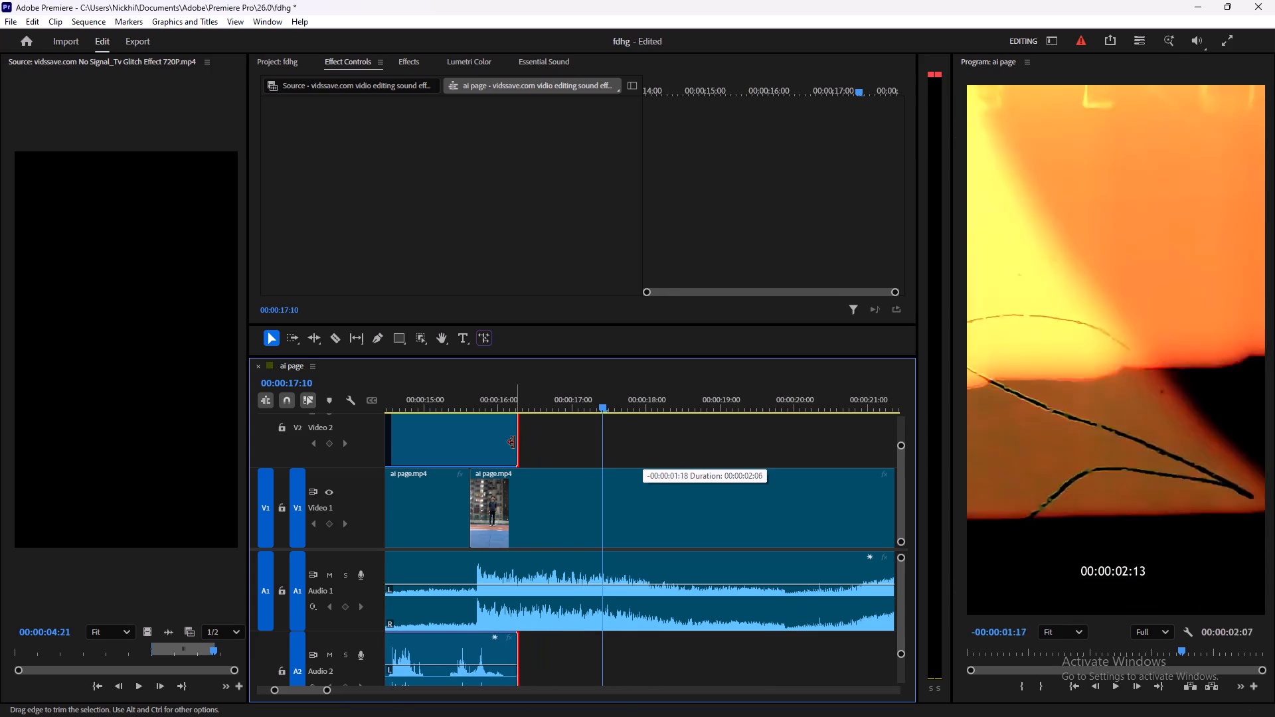
drag(513, 442, 498, 445)
Trim the start of the film burn copy and its audio to 00:00:15:10, just before the Video 1 cut.
shift+scroll(484, 463, up, 2)
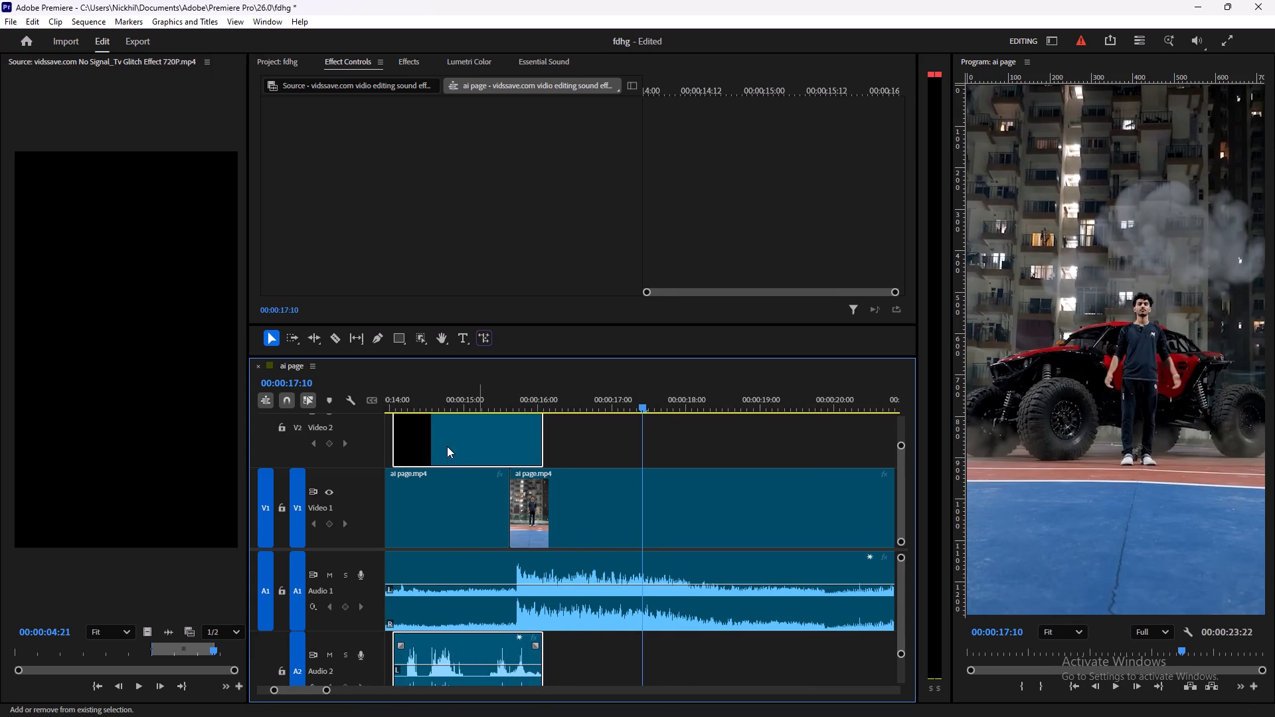
shift+scroll(447, 446, up, 1)
drag(414, 444, 511, 445)
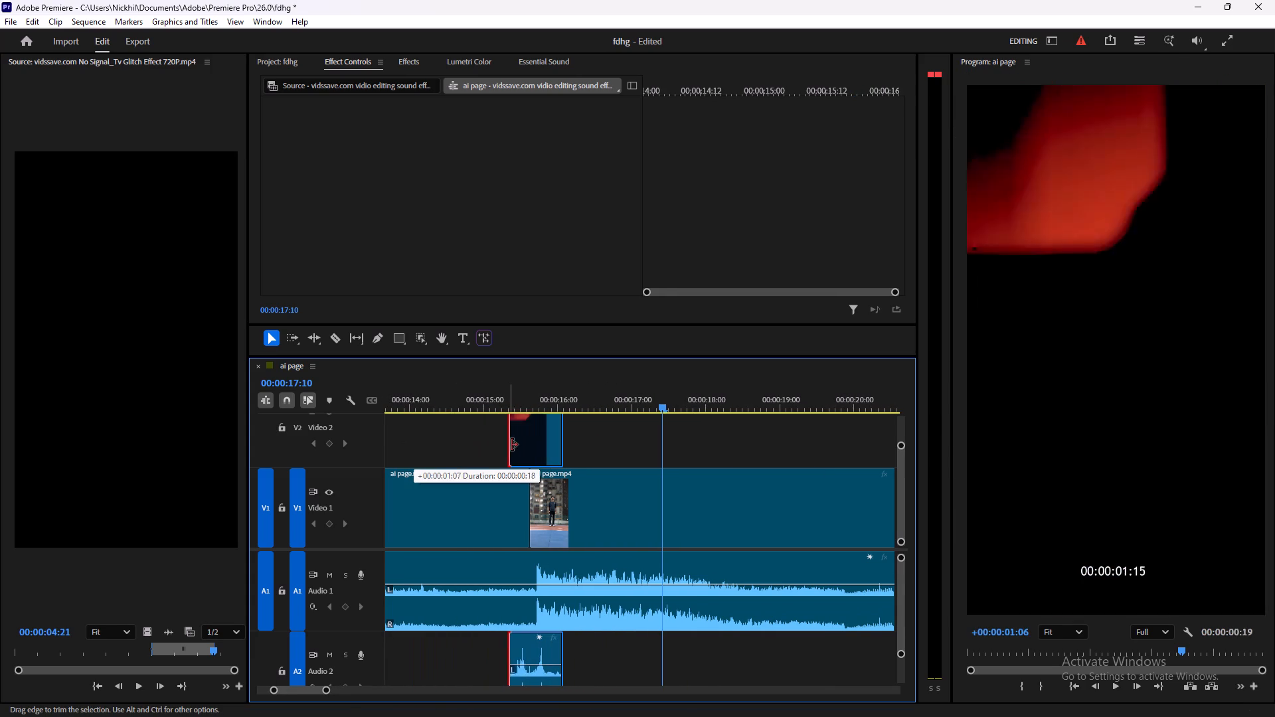
drag(511, 445, 514, 445)
Play and scrub through the second film burn transition to check how it covers the cut before the explosion.
drag(535, 394, 496, 392)
key(space)
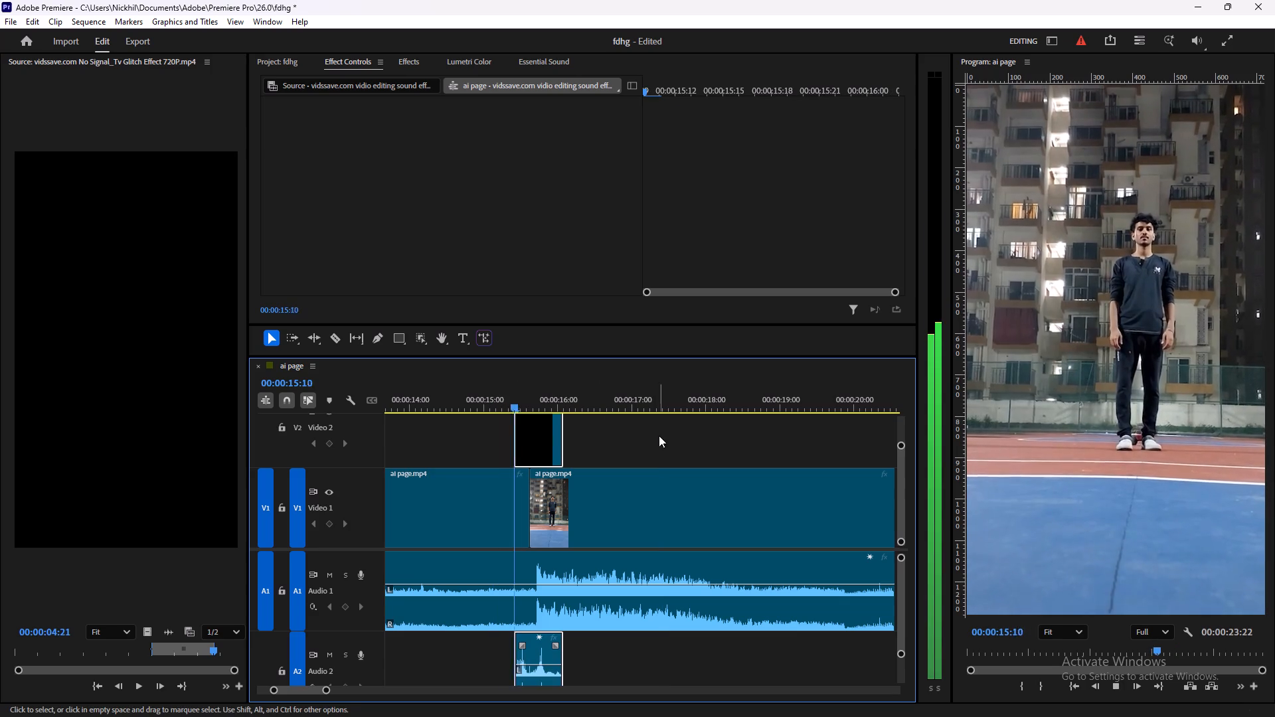
click(647, 436)
key(space)
drag(554, 396, 527, 396)
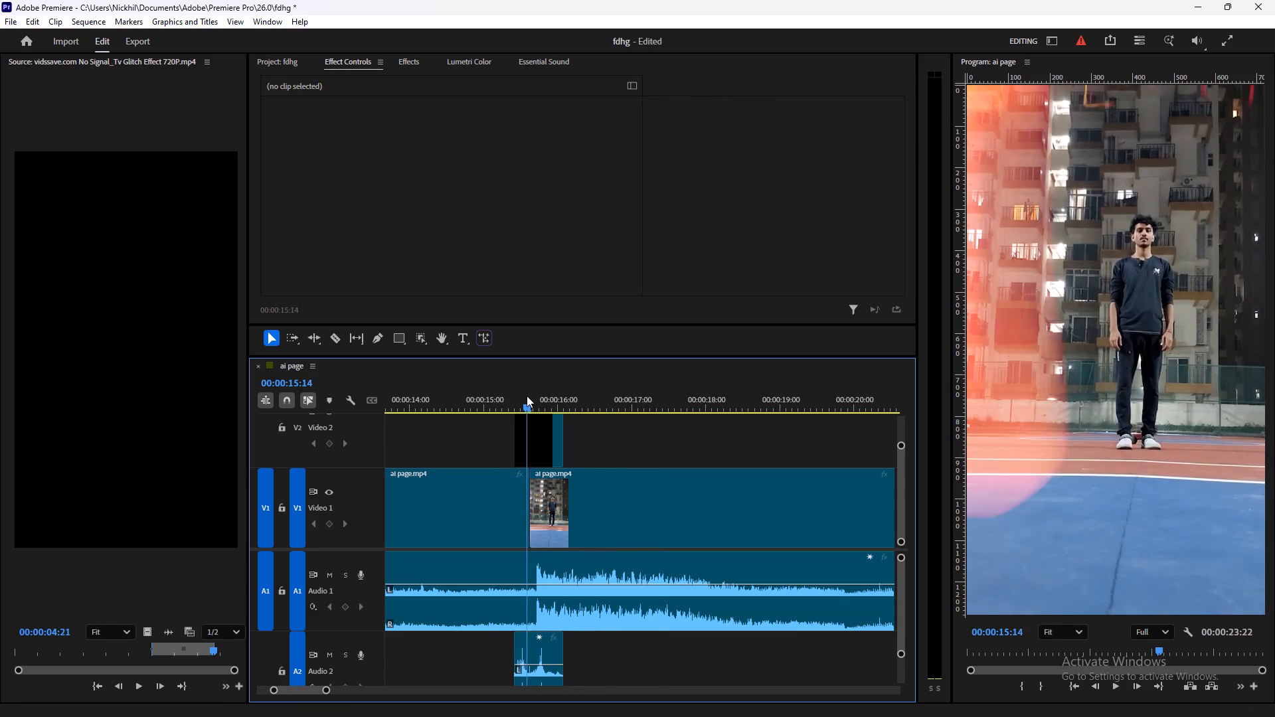
drag(527, 396, 541, 406)
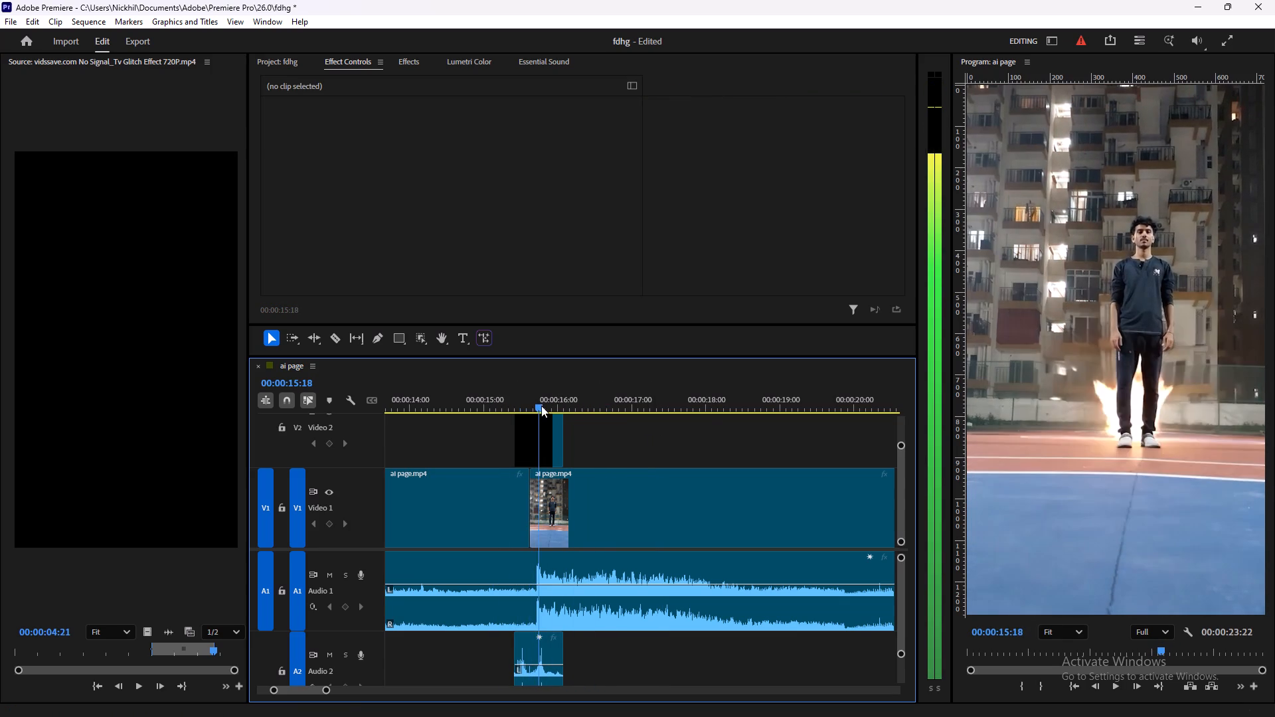
drag(541, 406, 550, 410)
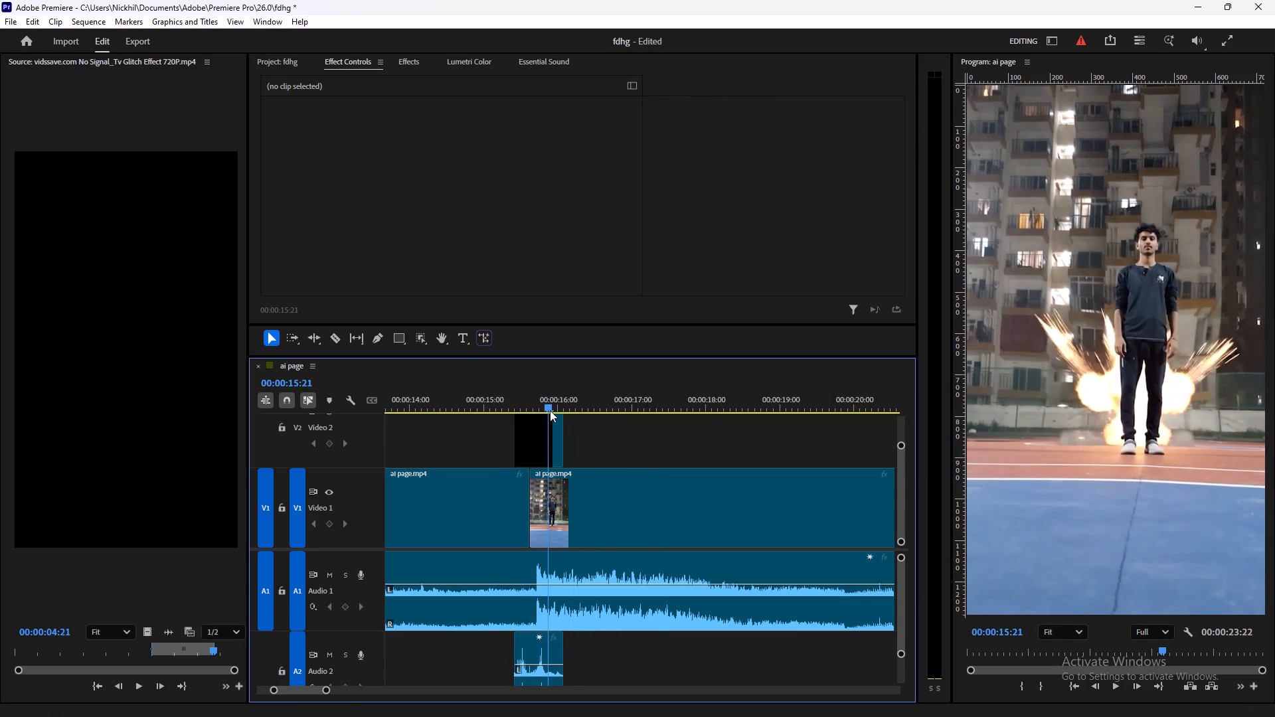
key(space)
key(space)
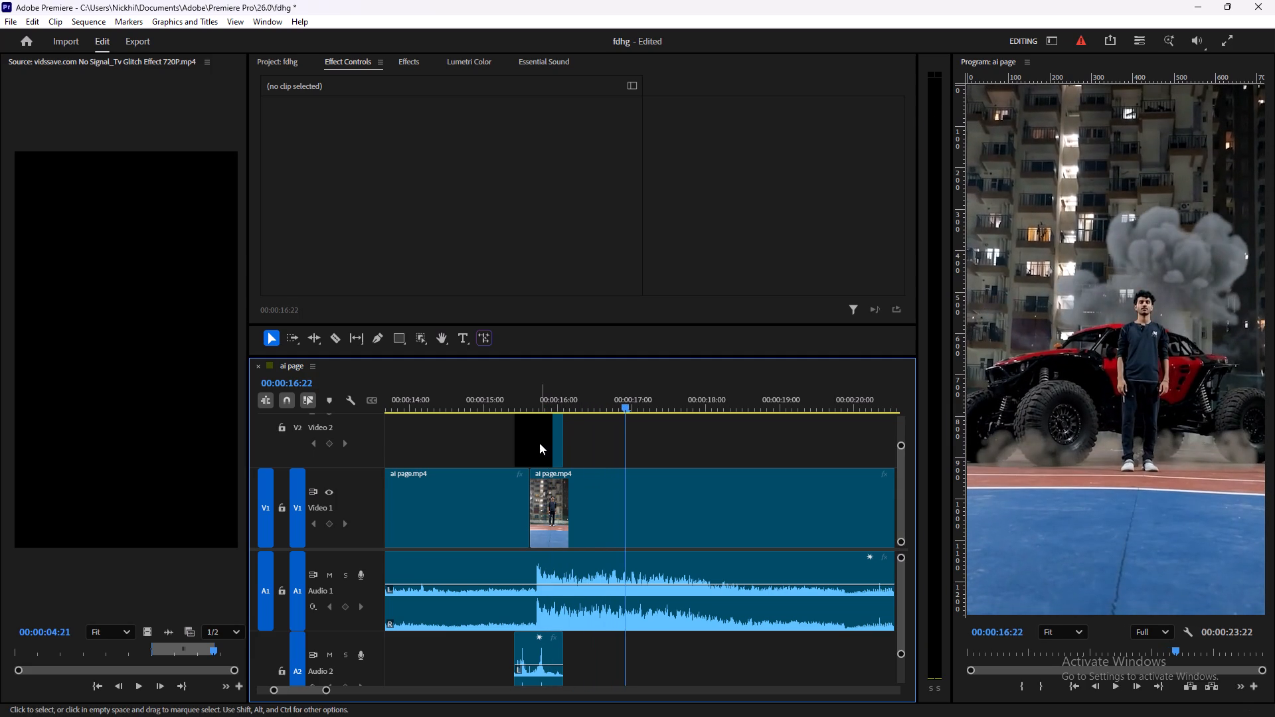
Undo the last two trims of the second film burn clip and its audio.
double_click(537, 439)
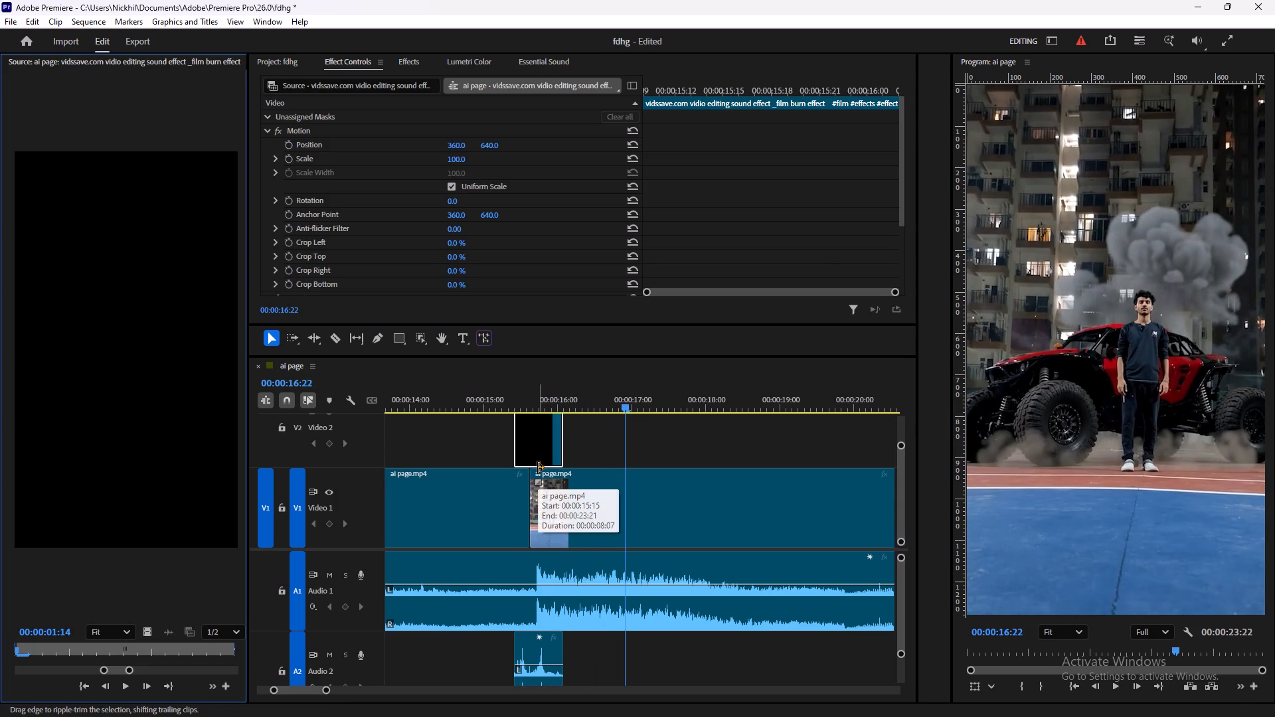
key(ctrl+z)
key(ctrl+z)
shift+click(574, 645)
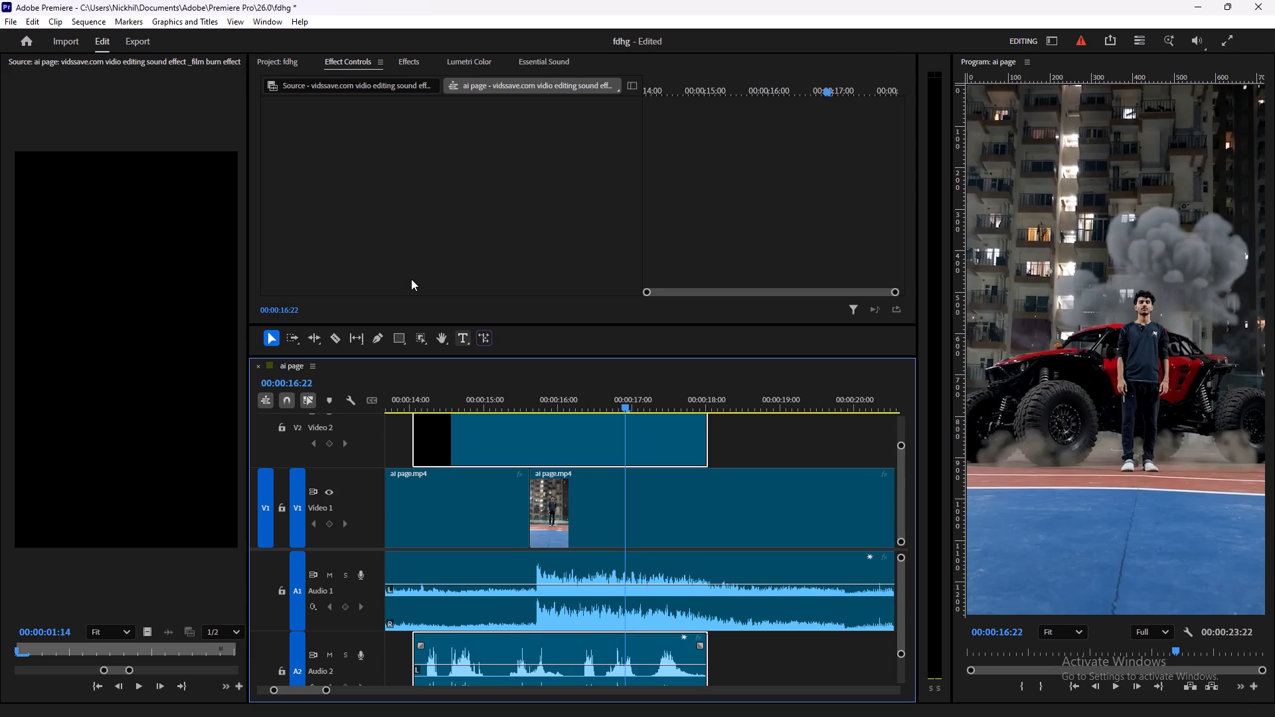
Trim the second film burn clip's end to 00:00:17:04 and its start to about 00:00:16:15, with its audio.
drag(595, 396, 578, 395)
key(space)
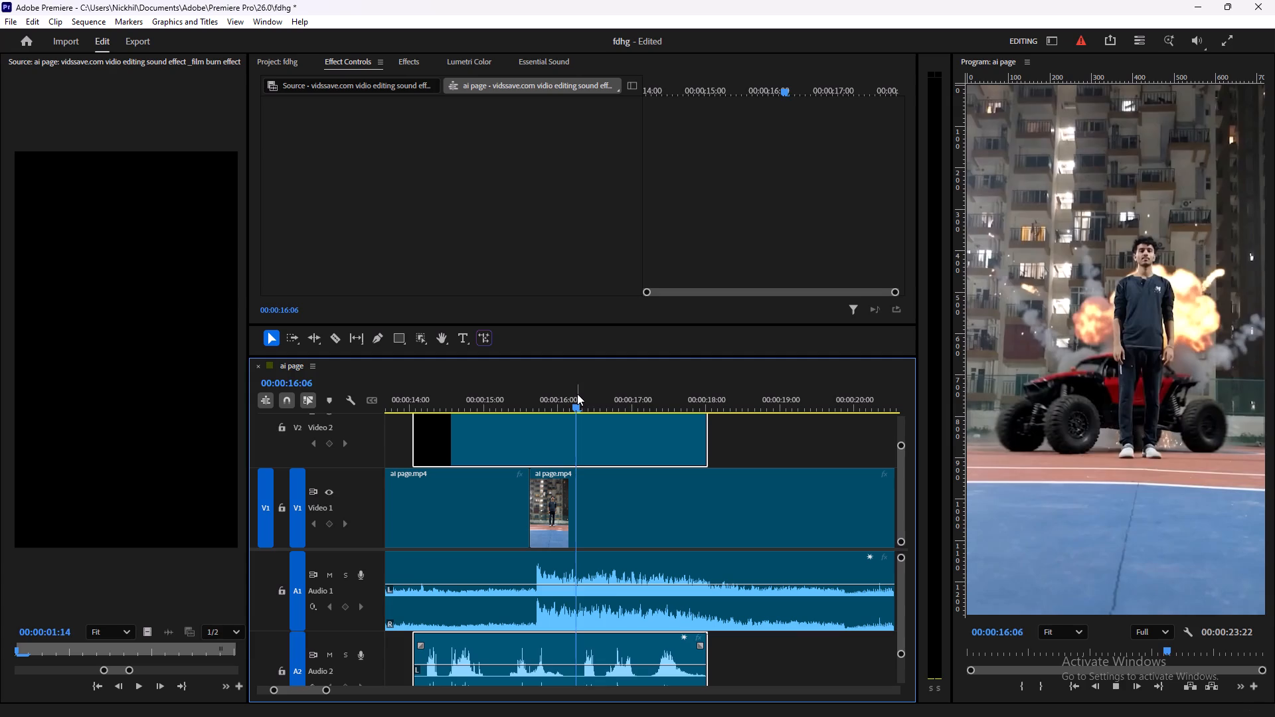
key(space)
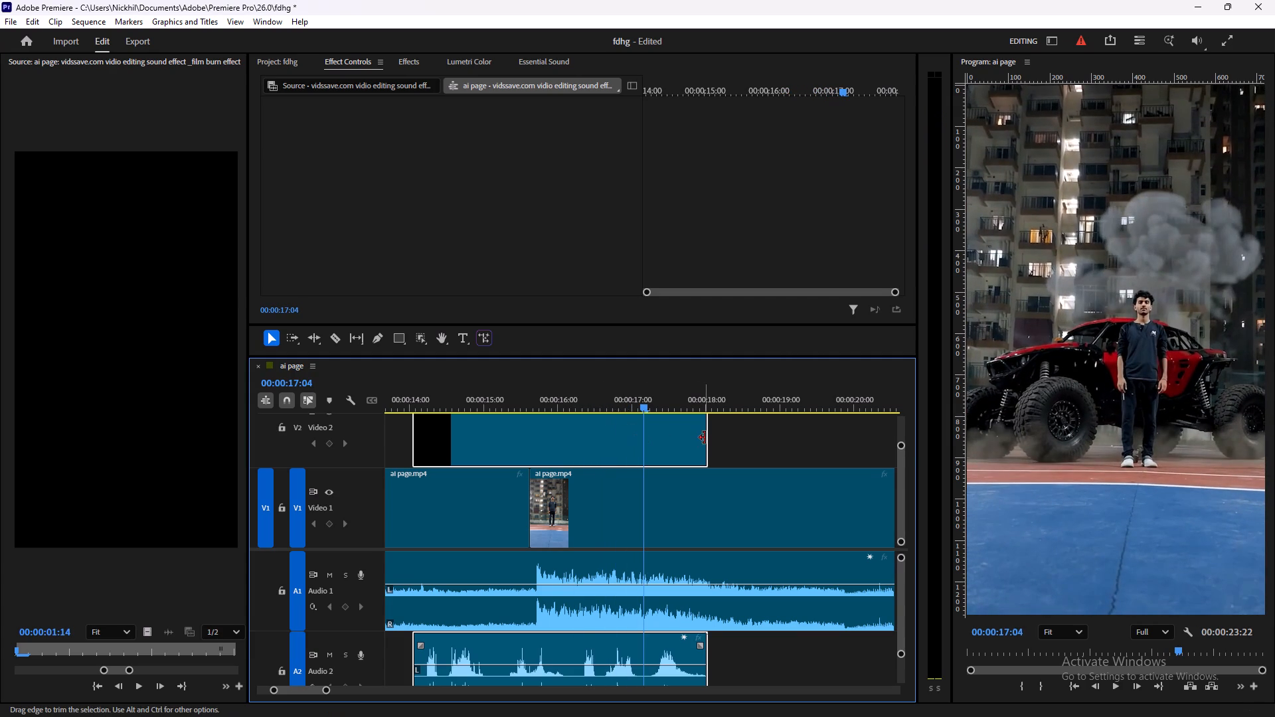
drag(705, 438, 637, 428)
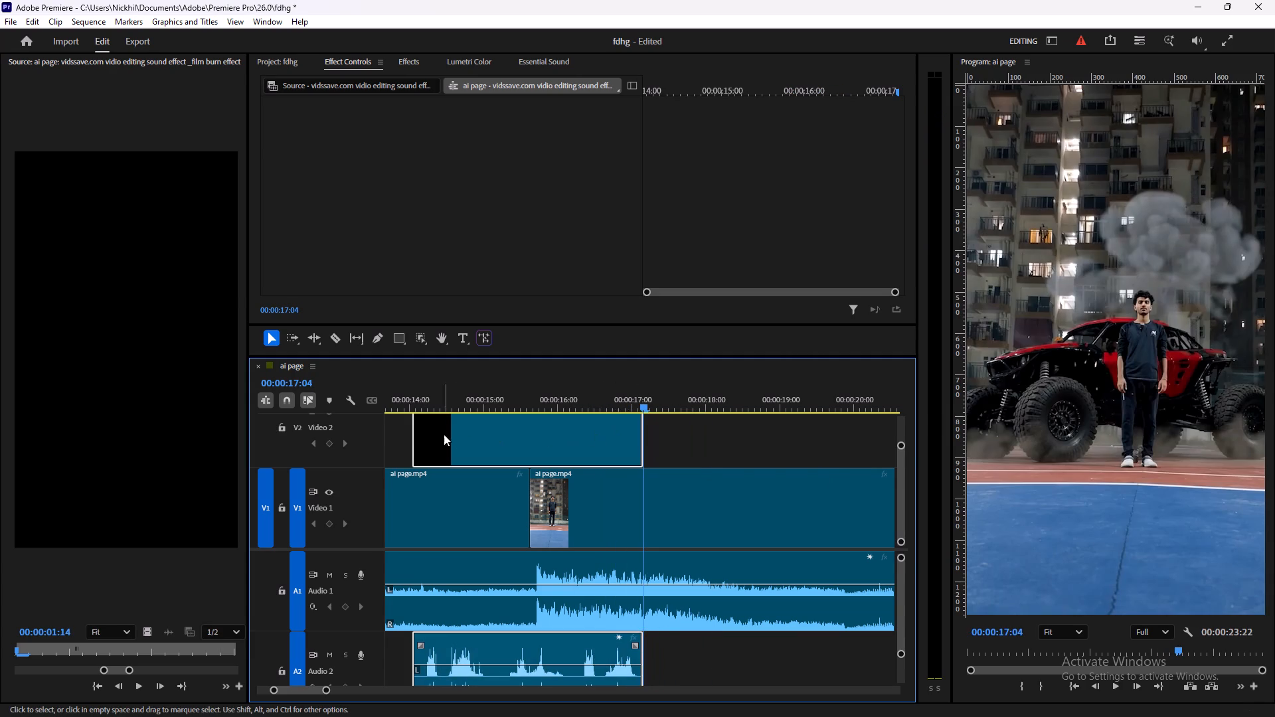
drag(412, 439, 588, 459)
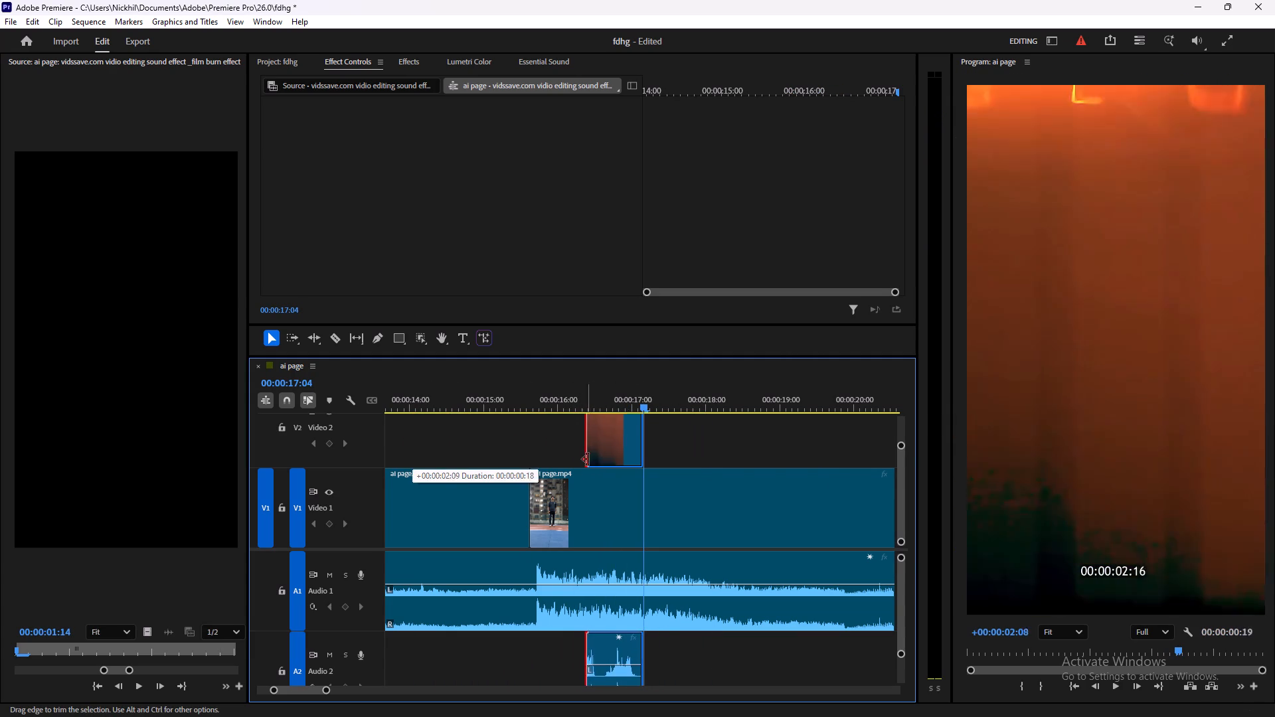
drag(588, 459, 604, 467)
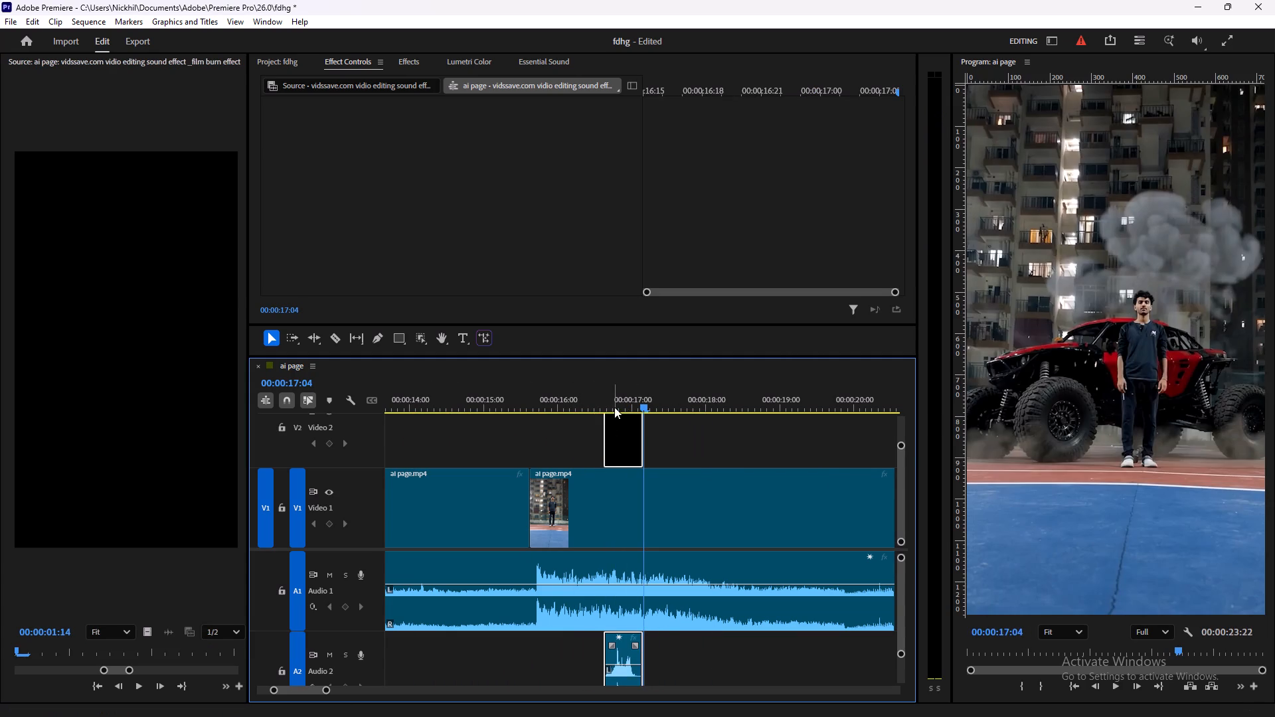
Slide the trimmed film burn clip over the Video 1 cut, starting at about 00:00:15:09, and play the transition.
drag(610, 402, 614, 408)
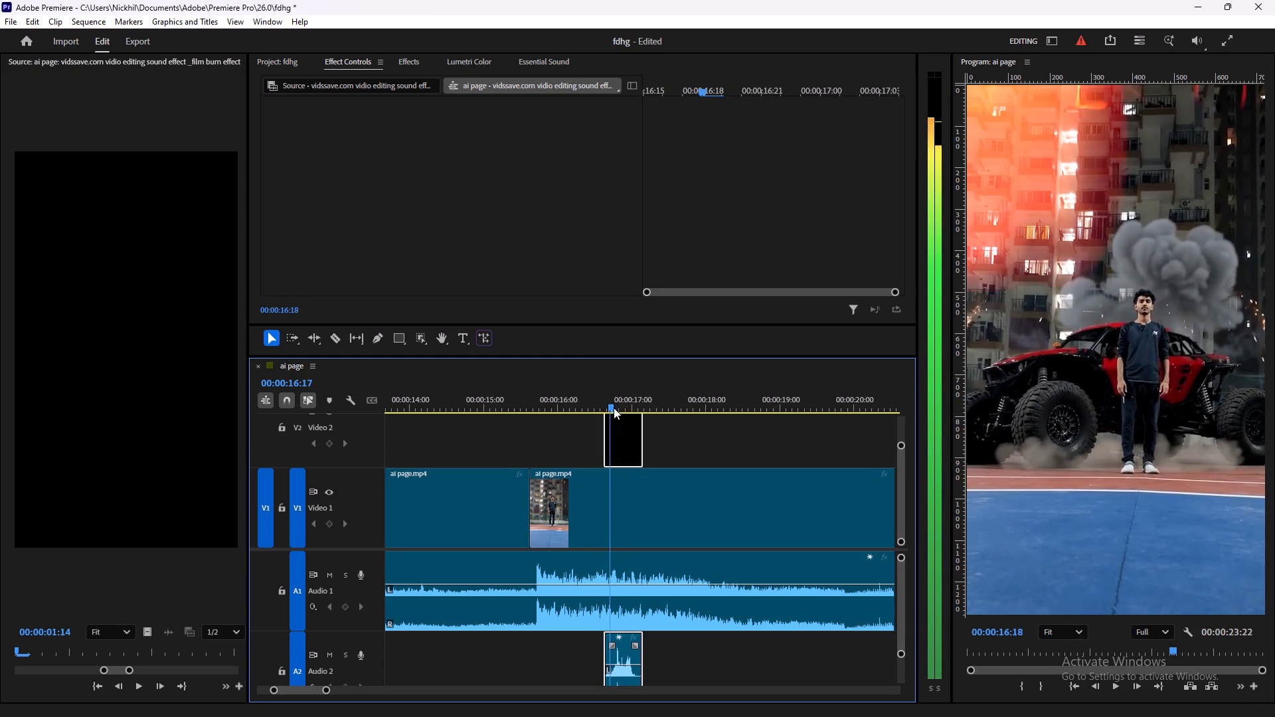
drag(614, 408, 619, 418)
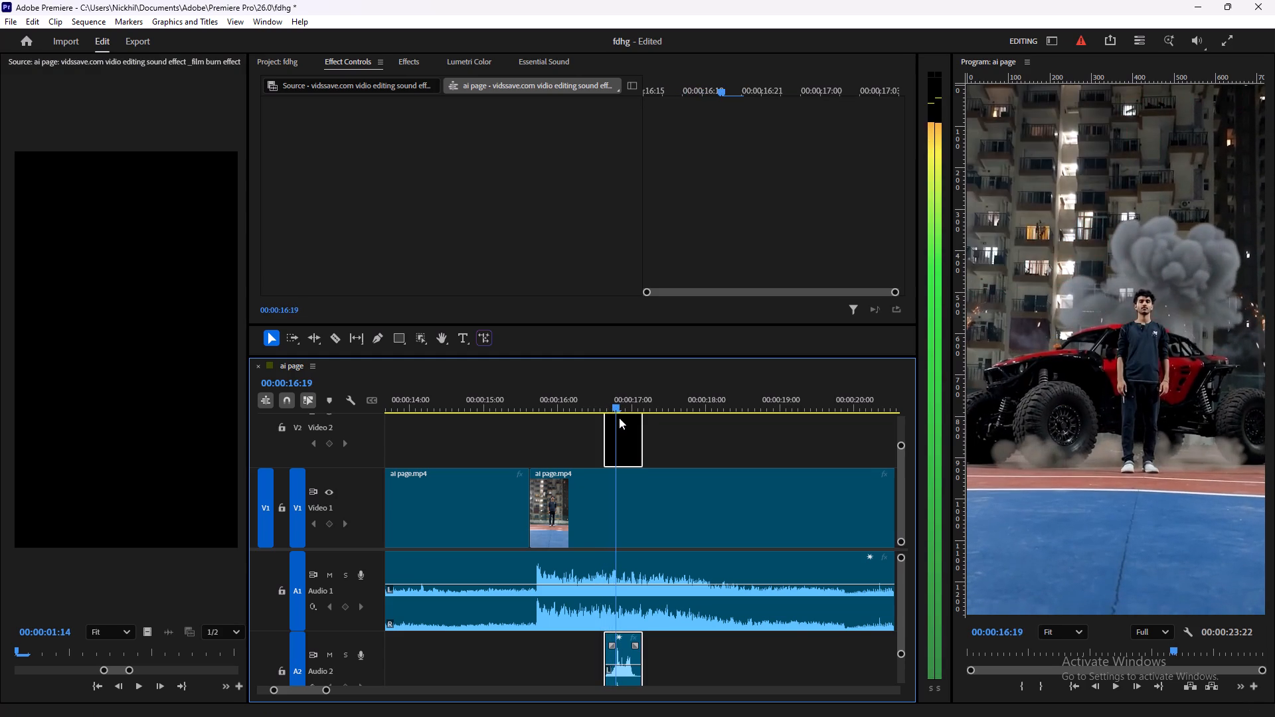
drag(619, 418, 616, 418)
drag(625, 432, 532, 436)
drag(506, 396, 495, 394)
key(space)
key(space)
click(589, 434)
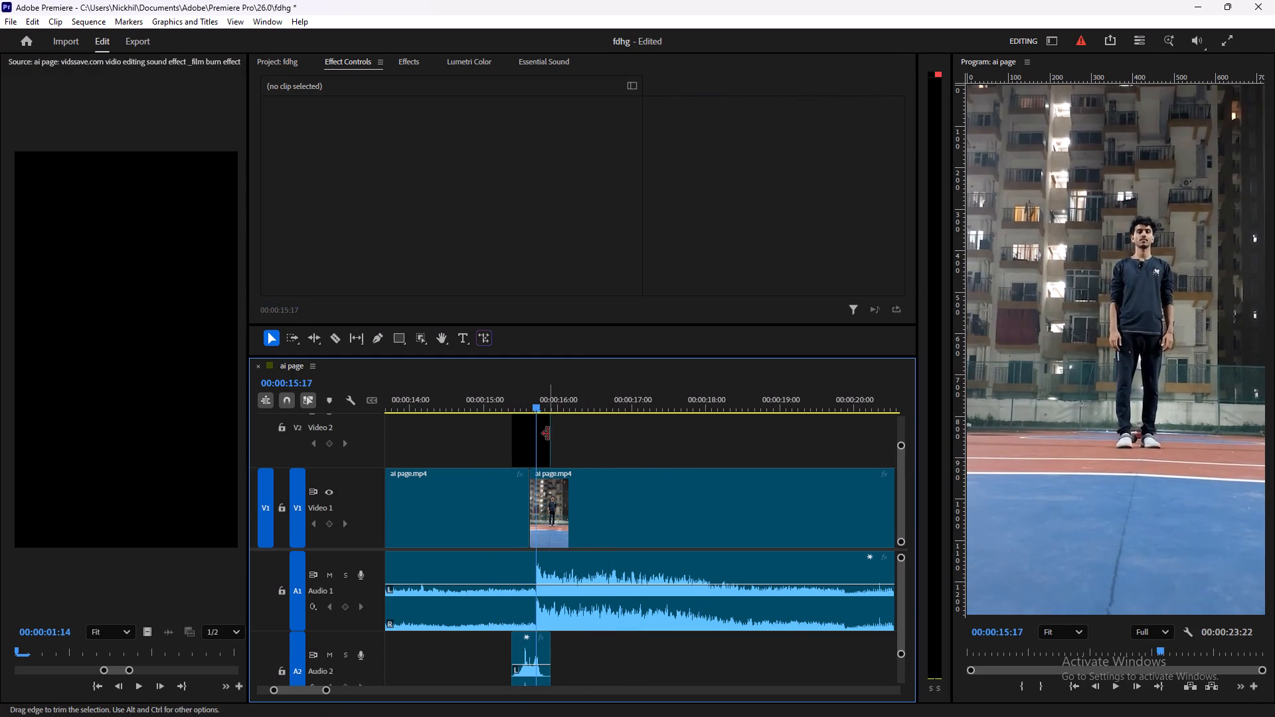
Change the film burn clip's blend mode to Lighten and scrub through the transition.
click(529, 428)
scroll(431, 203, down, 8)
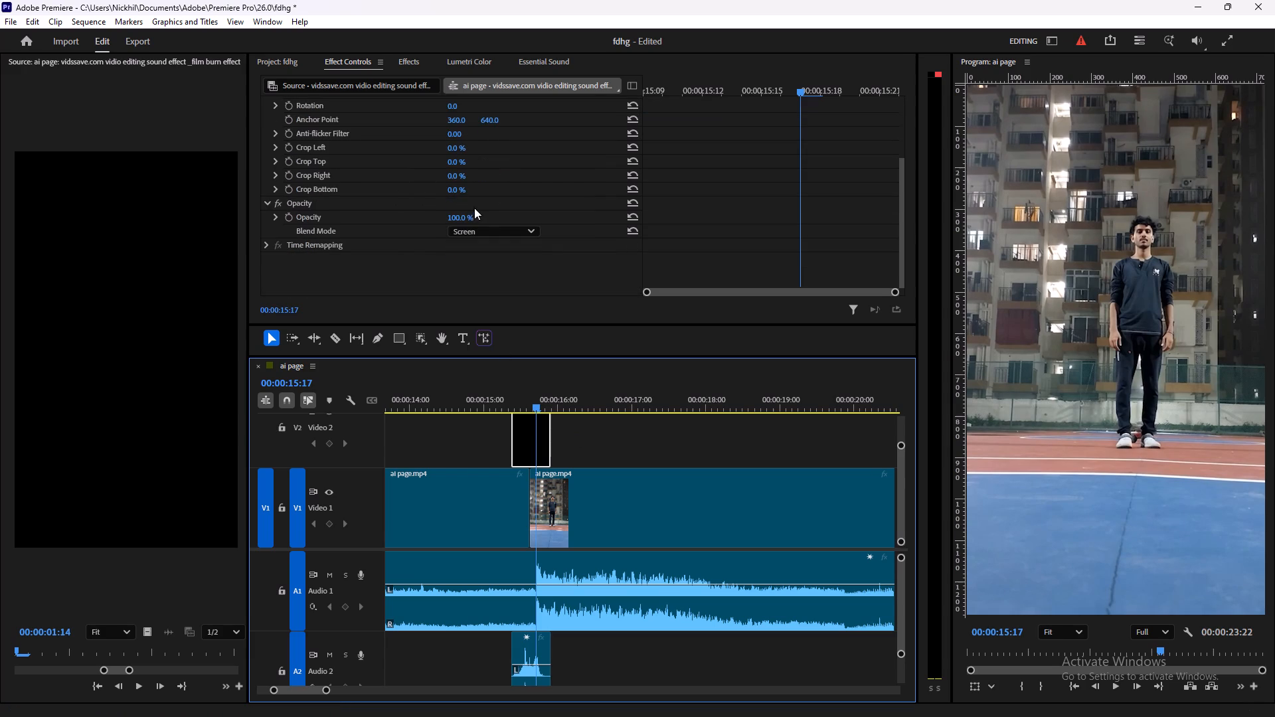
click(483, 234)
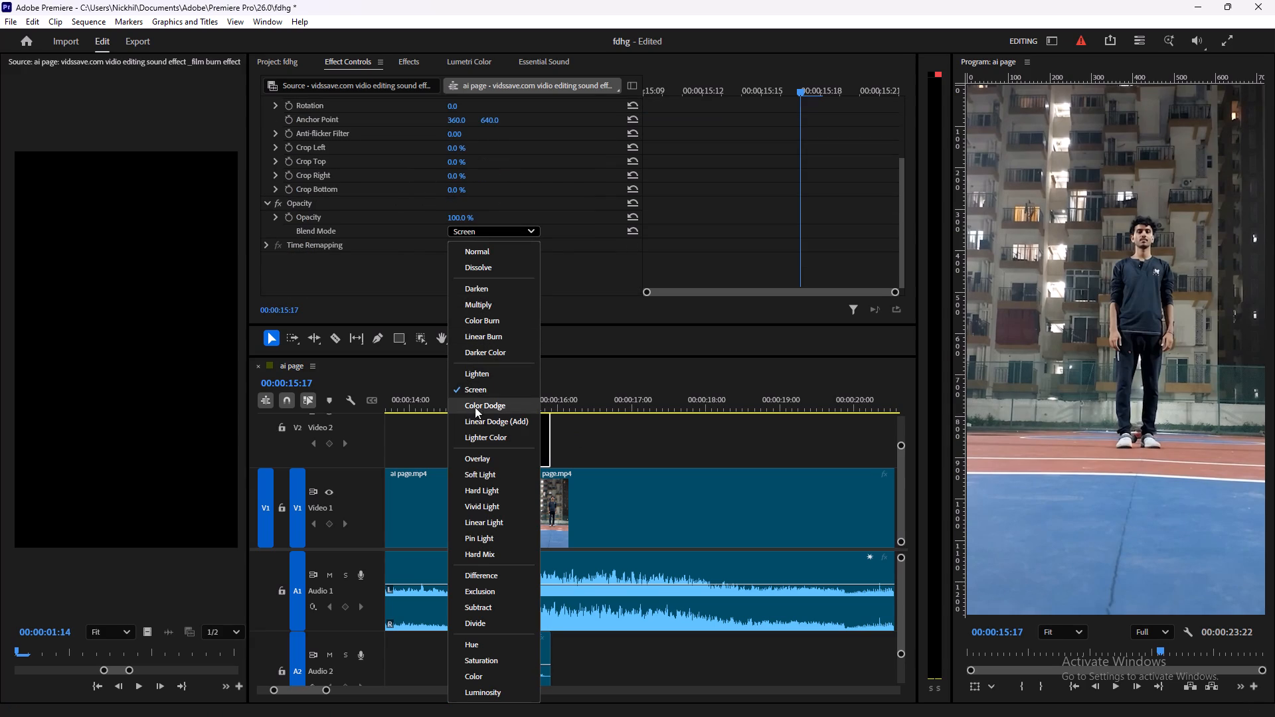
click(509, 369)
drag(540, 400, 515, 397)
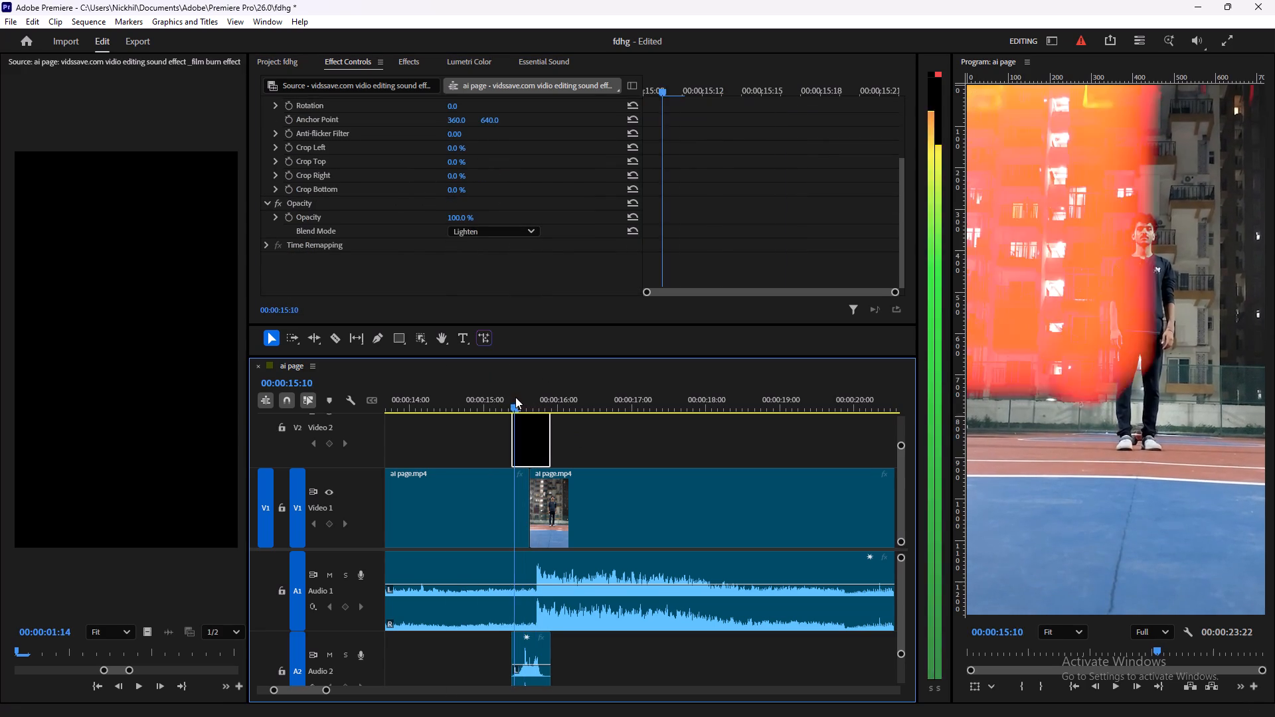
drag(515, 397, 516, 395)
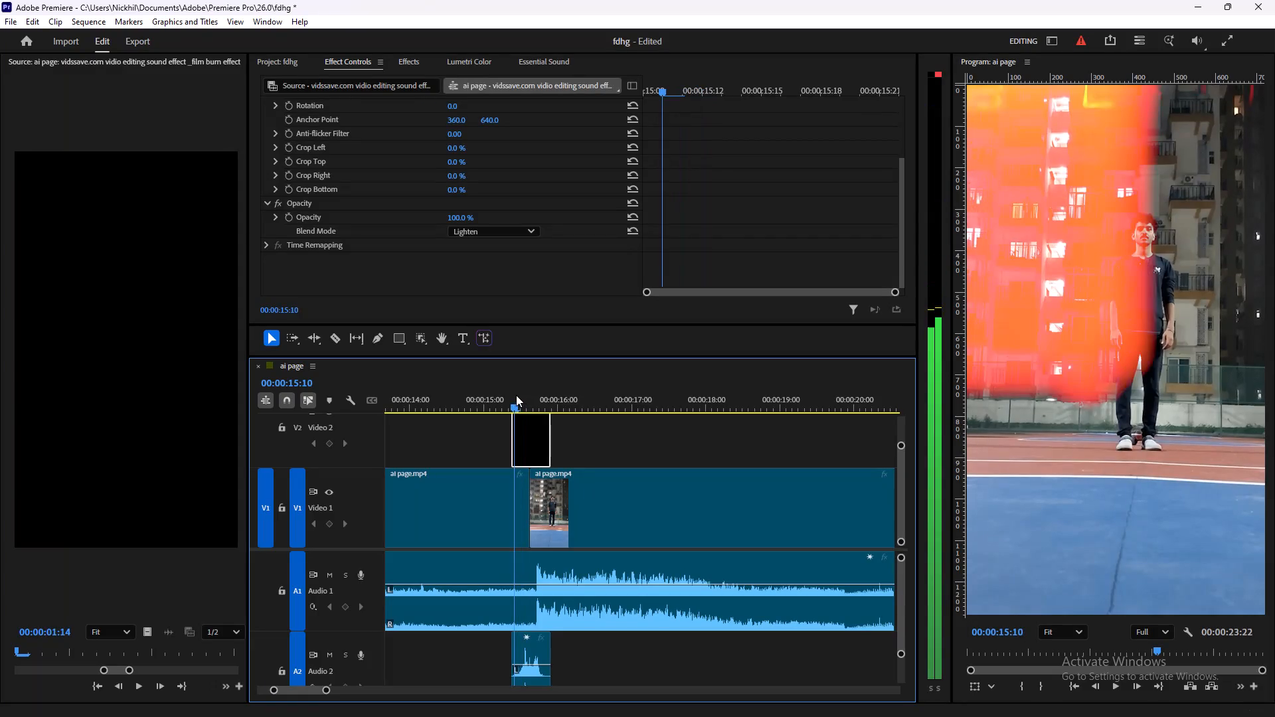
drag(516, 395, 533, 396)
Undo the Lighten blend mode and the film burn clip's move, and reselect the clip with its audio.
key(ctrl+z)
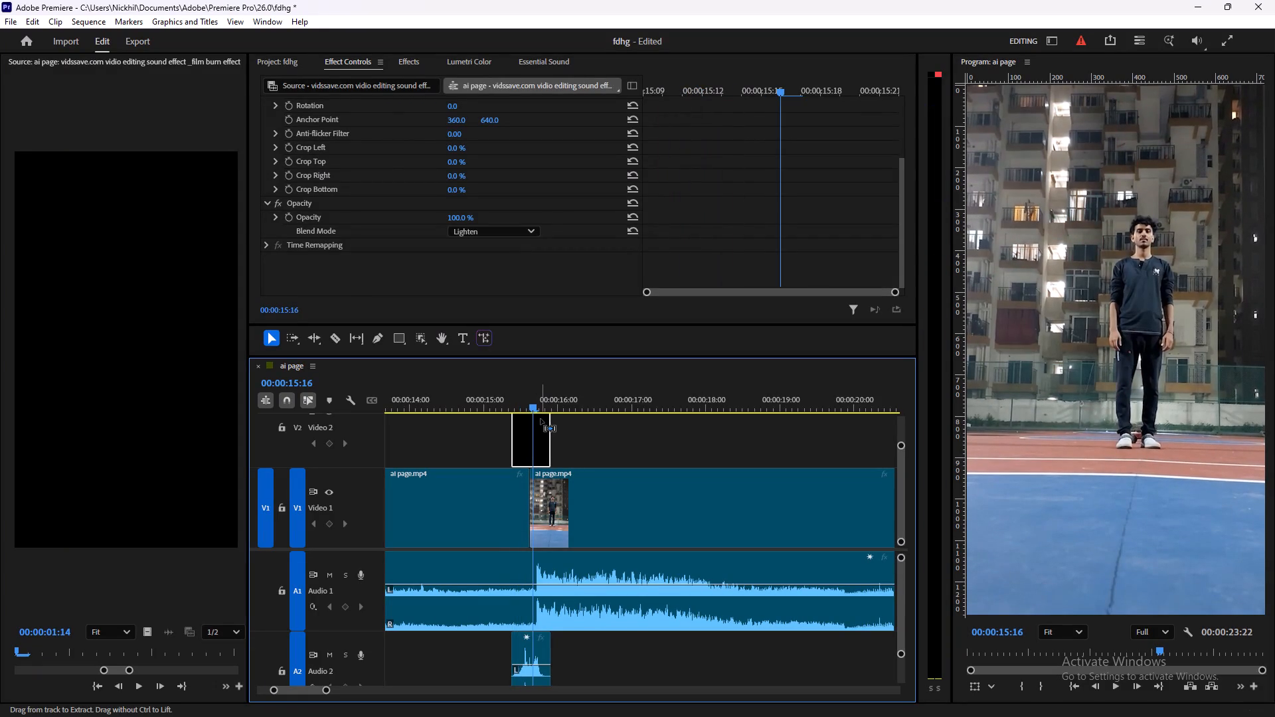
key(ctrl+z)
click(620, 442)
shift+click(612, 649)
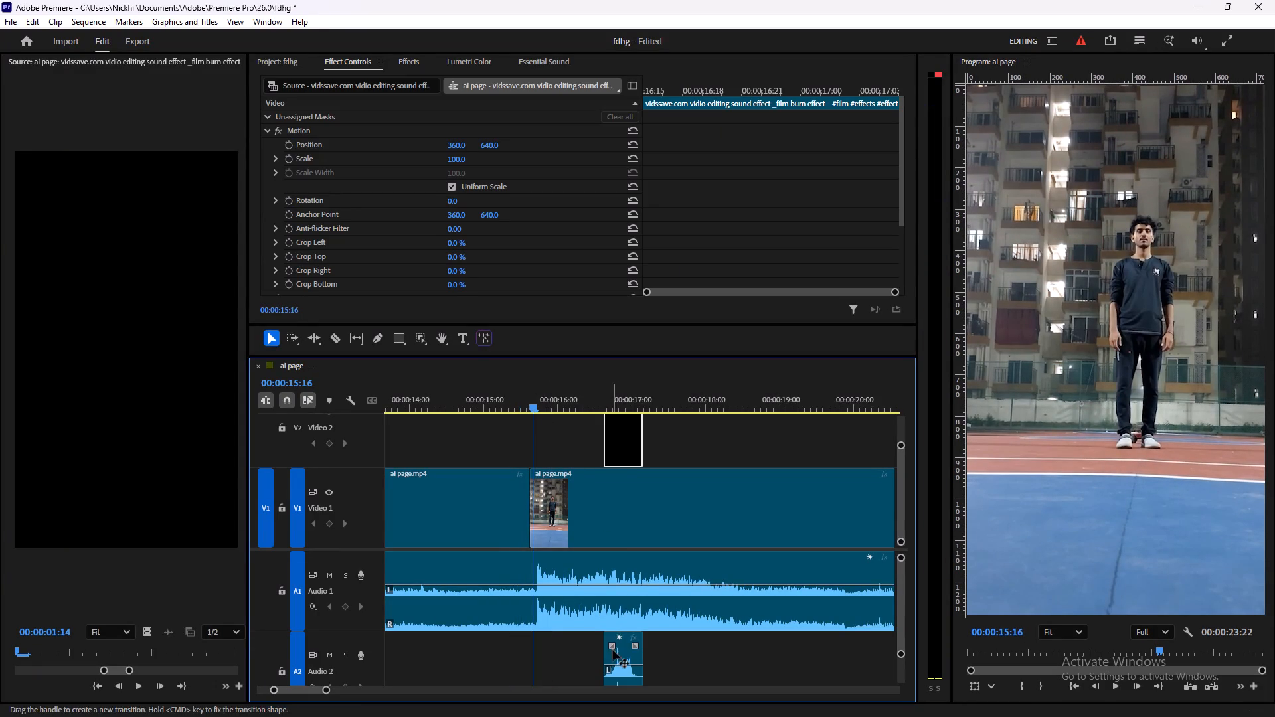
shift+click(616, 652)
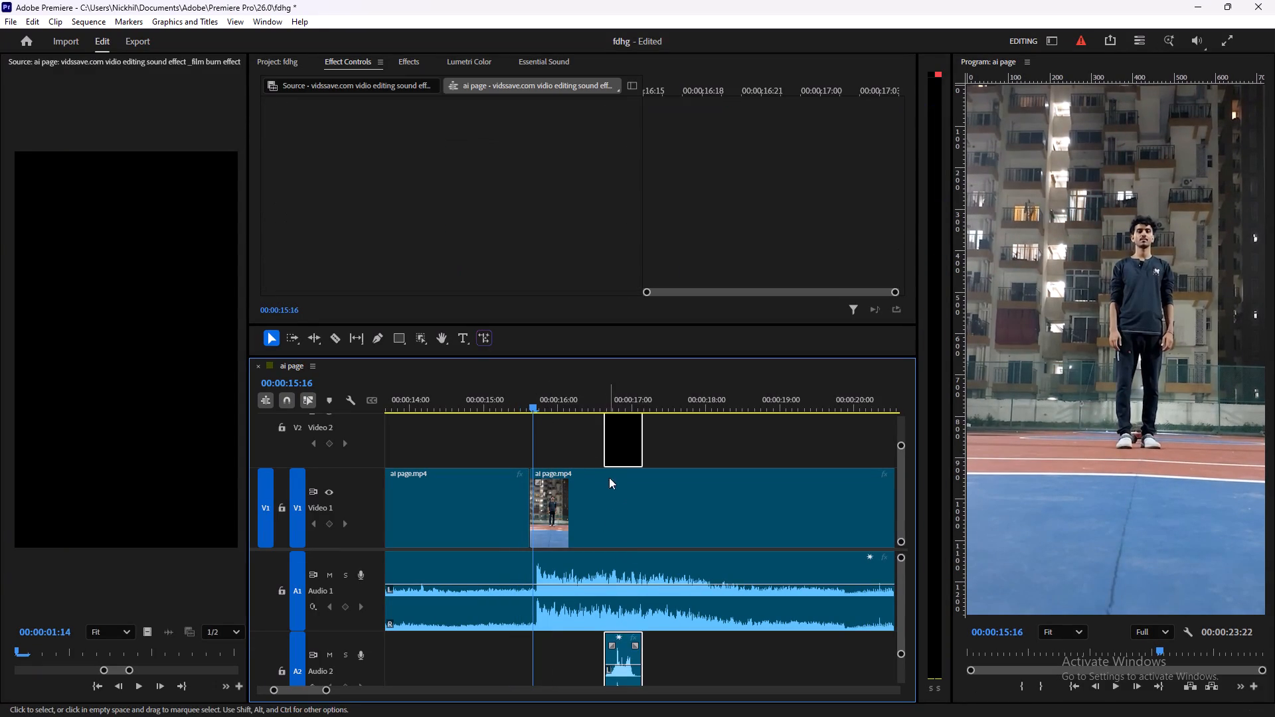
Trim the film burn clip to run from about 00:00:16:07 to 00:00:16:13 and slide it to start at the 00:00:15:15 cut.
drag(604, 438, 579, 431)
drag(577, 399, 588, 403)
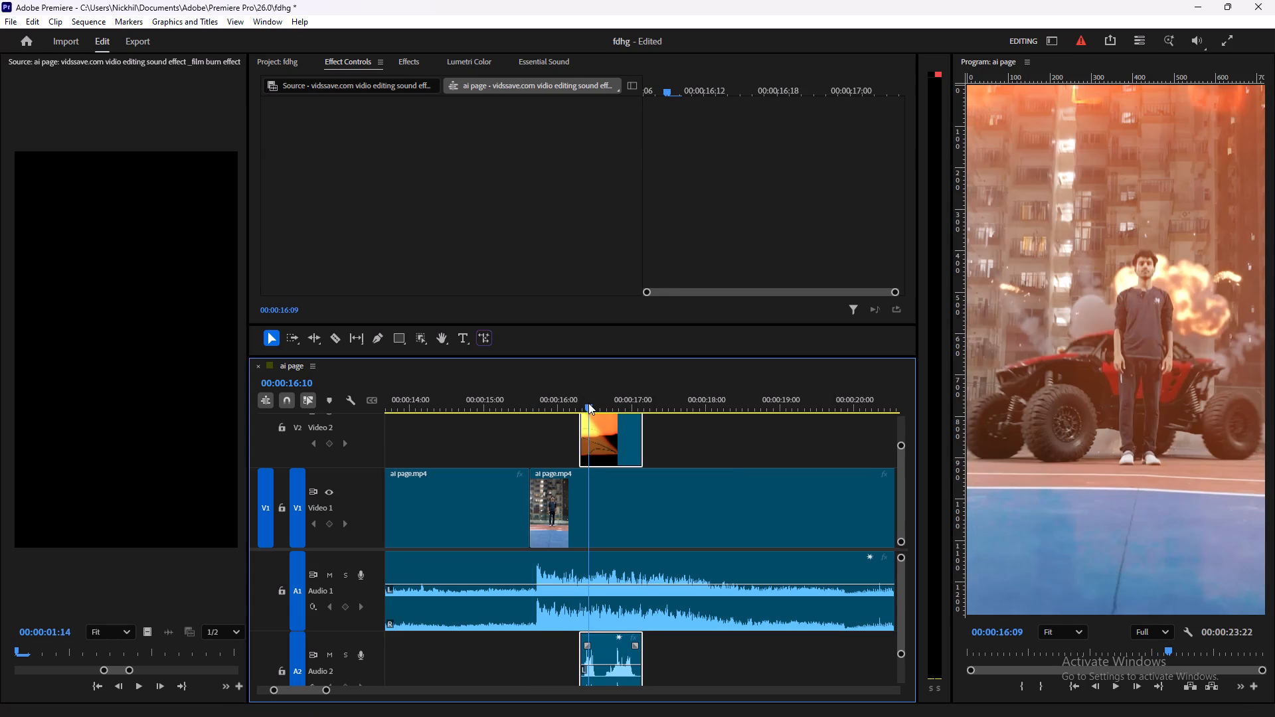
drag(588, 403, 598, 410)
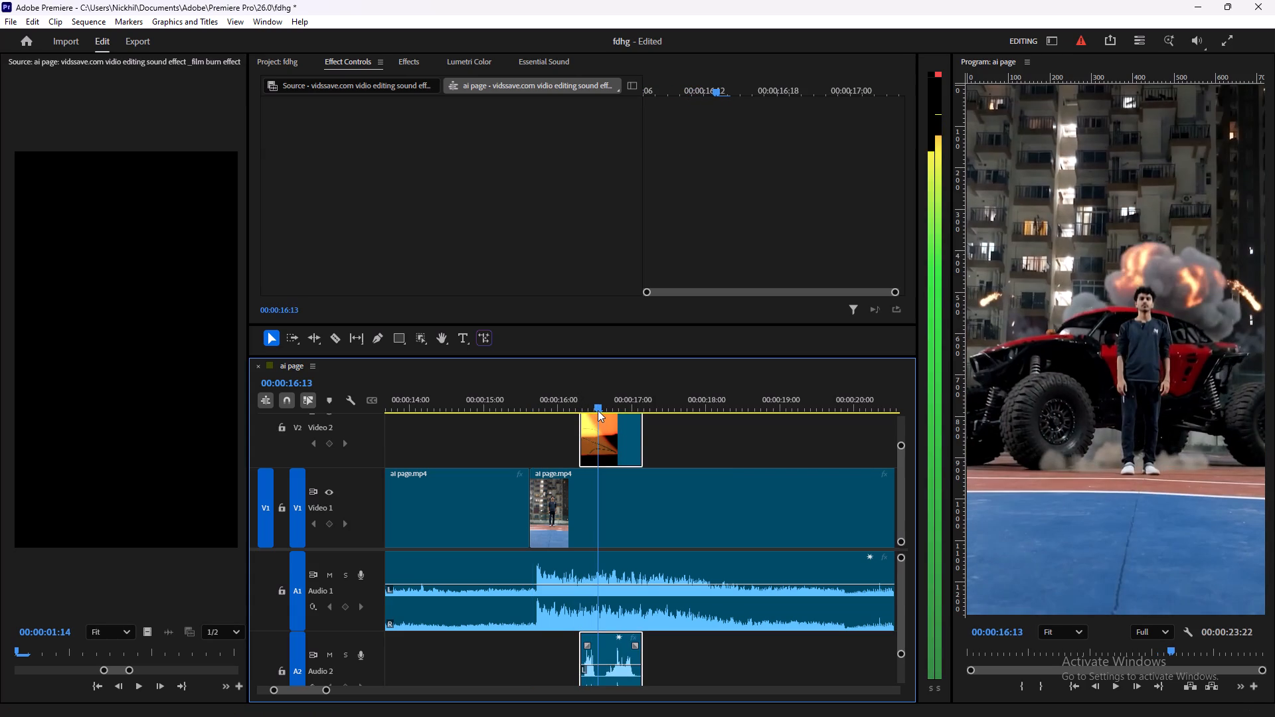
drag(639, 443, 596, 443)
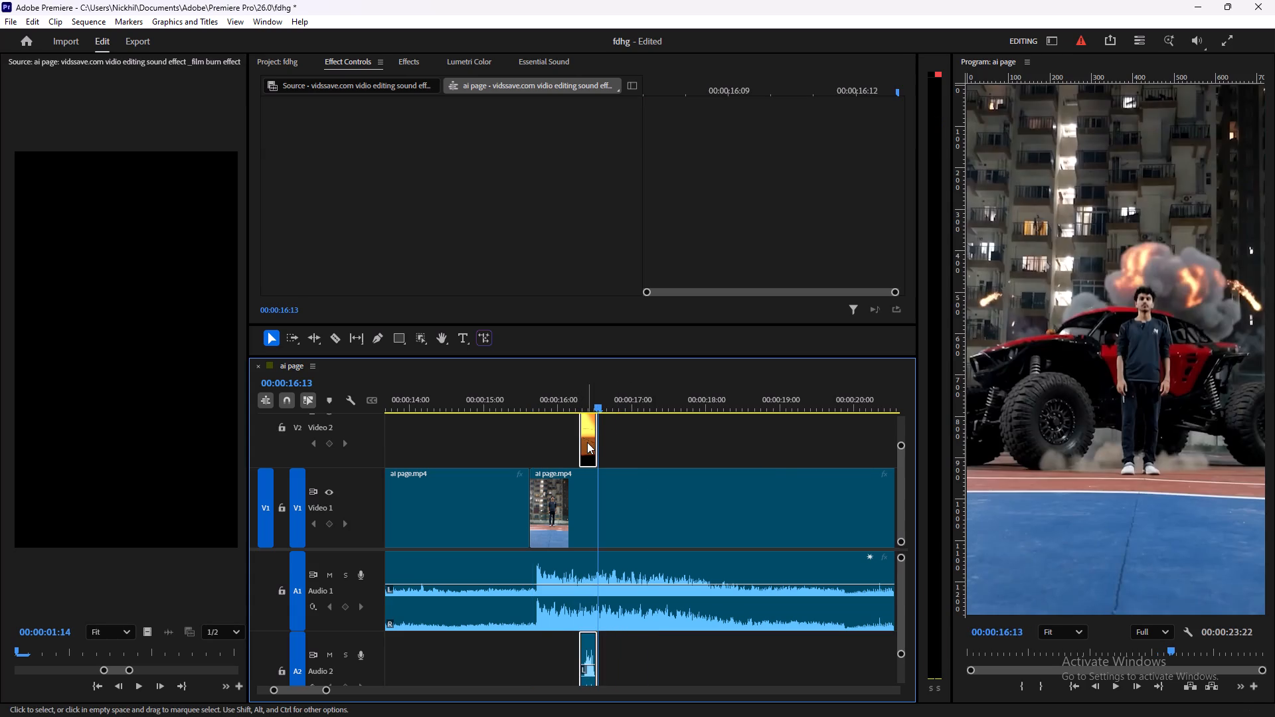
drag(587, 442, 530, 442)
Play the short film burn over the explosion cut repeatedly, and play the sequence through to its end.
click(523, 387)
key(space)
key(space)
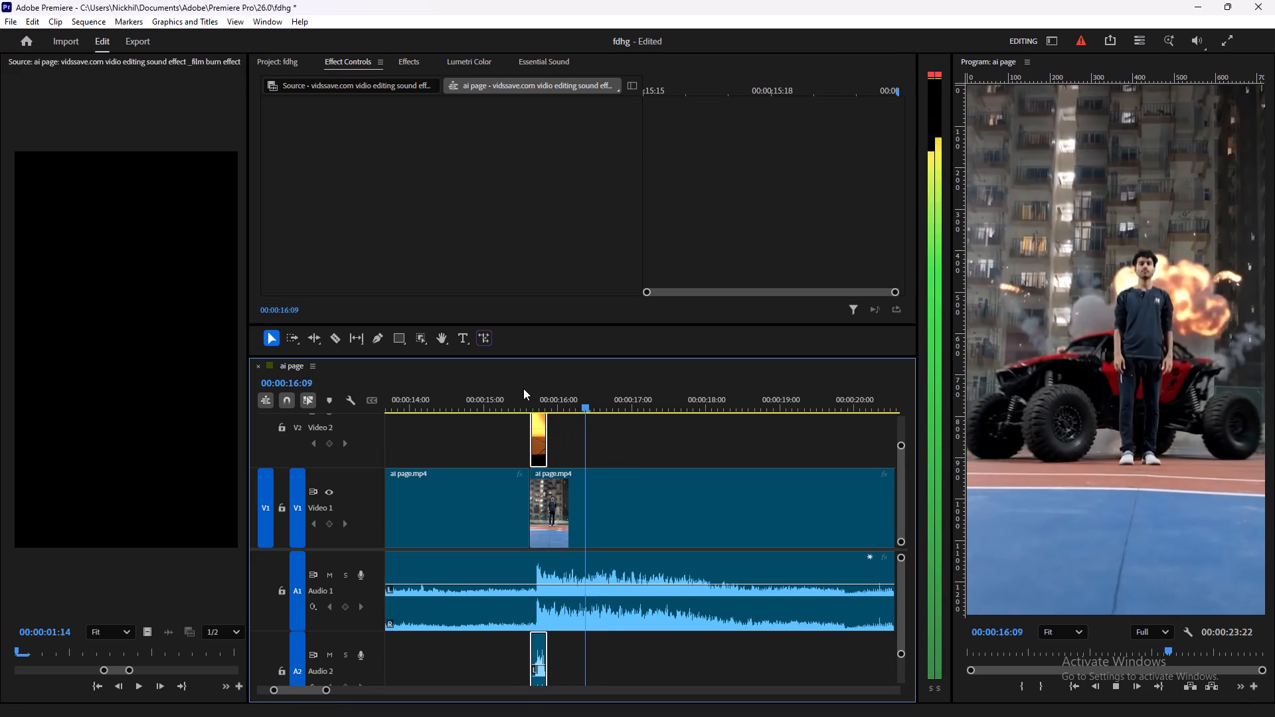
drag(538, 392, 515, 402)
key(space)
key(space)
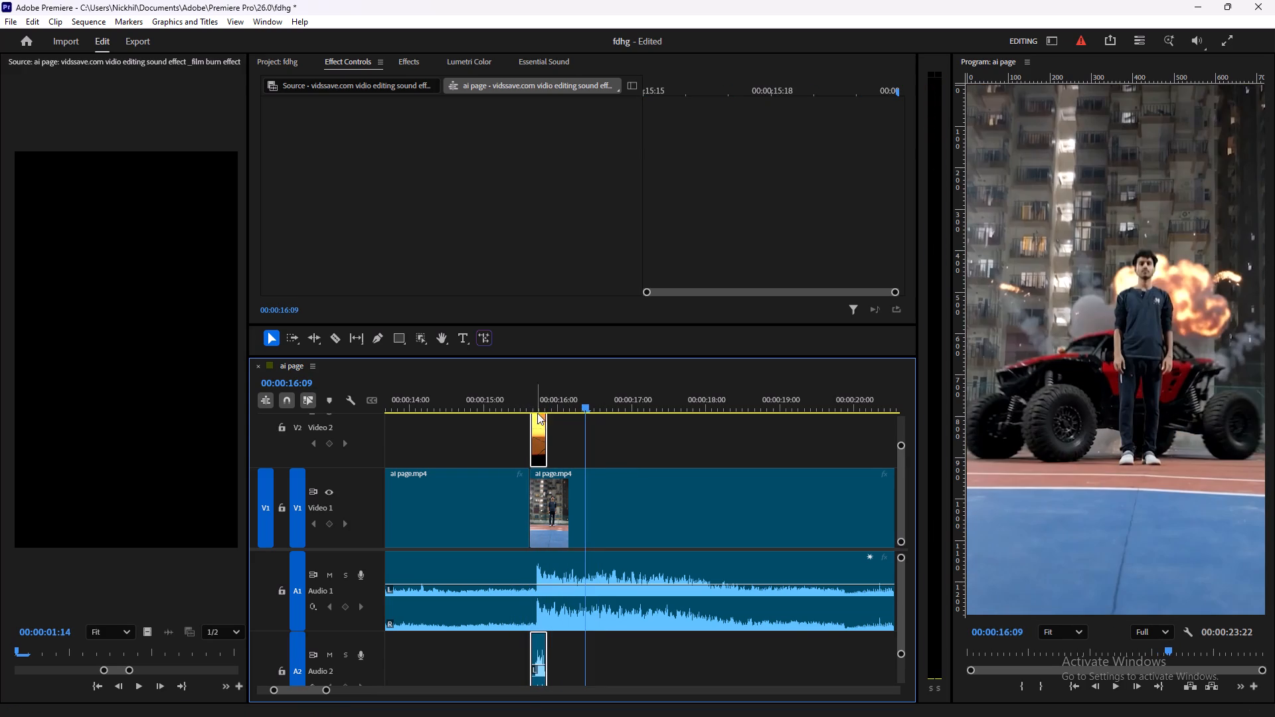
drag(546, 393, 531, 393)
key(space)
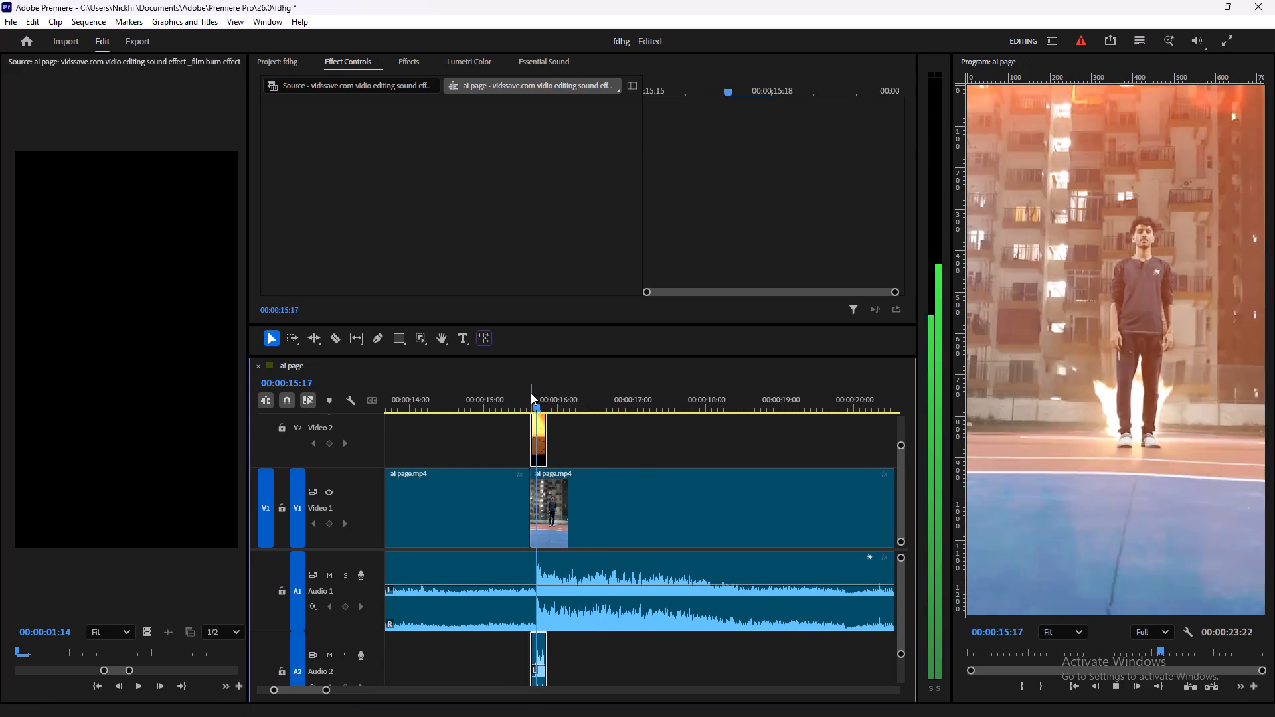
key(space)
shift+scroll(536, 426, up, 3)
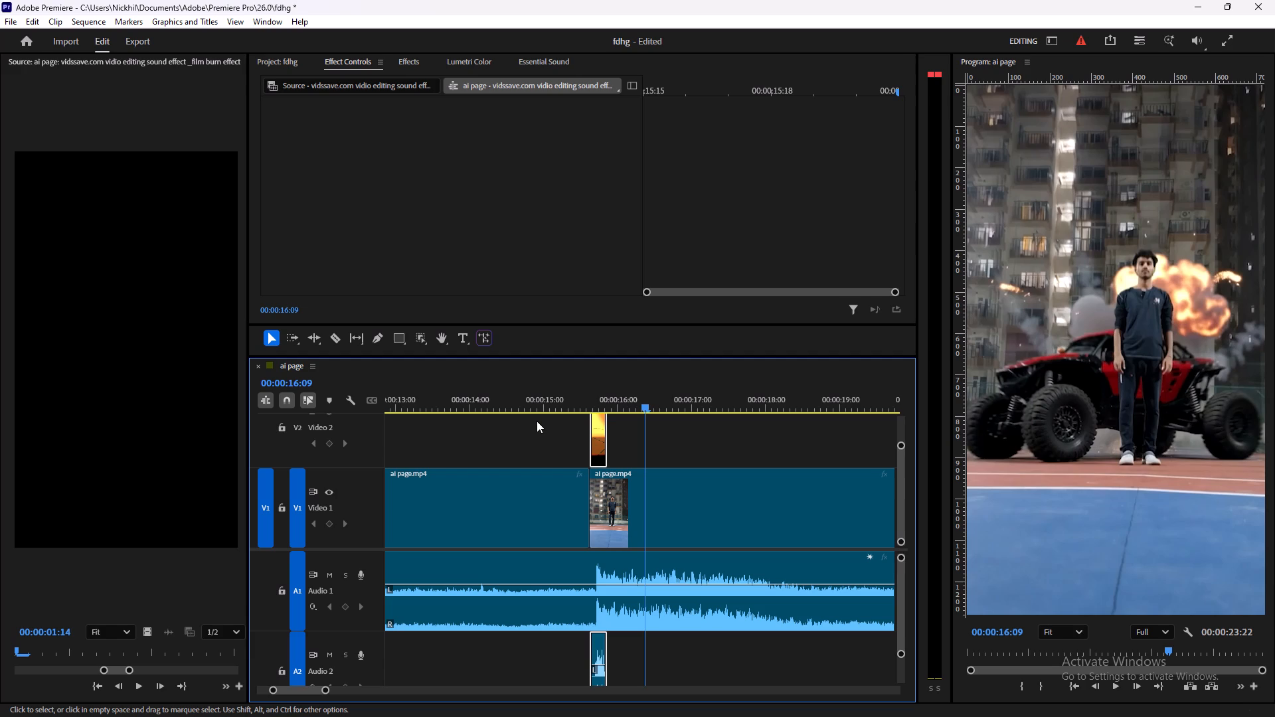
click(570, 402)
key(space)
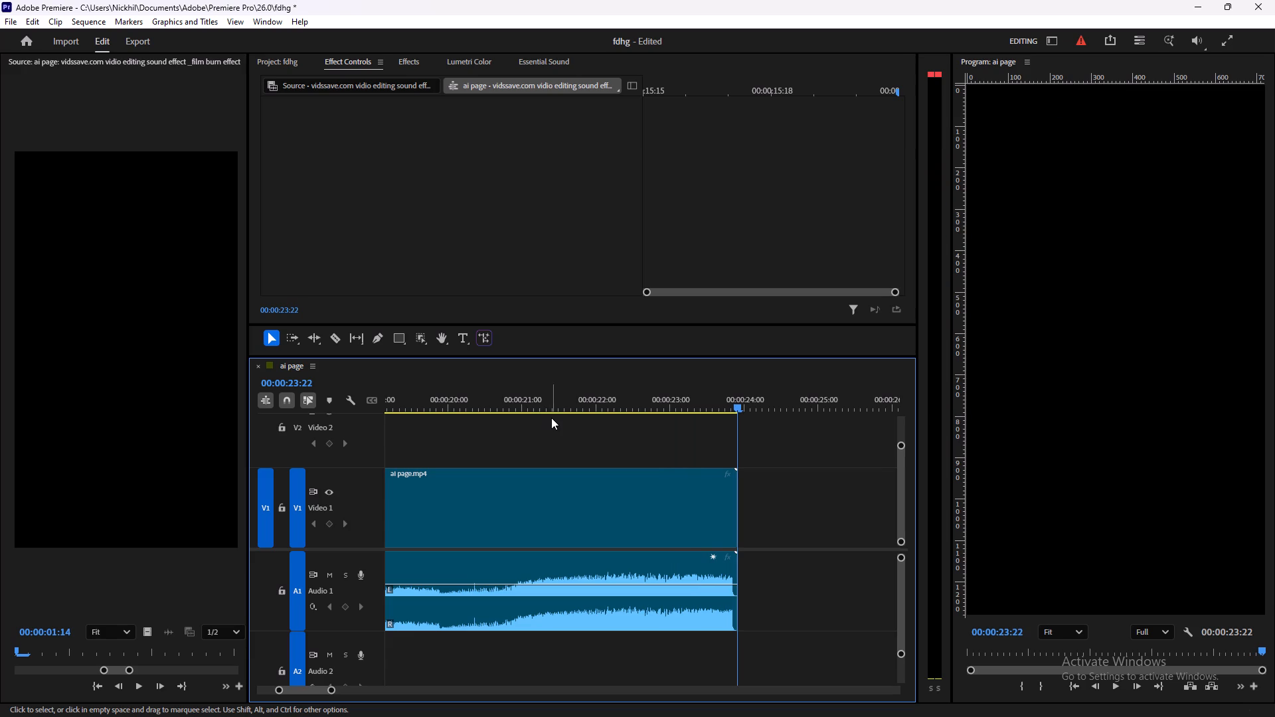
Save the project and export the sequence to the desktop as ai page.mp4 in H.264 format.
key(ctrl+s)
key(ctrl+m)
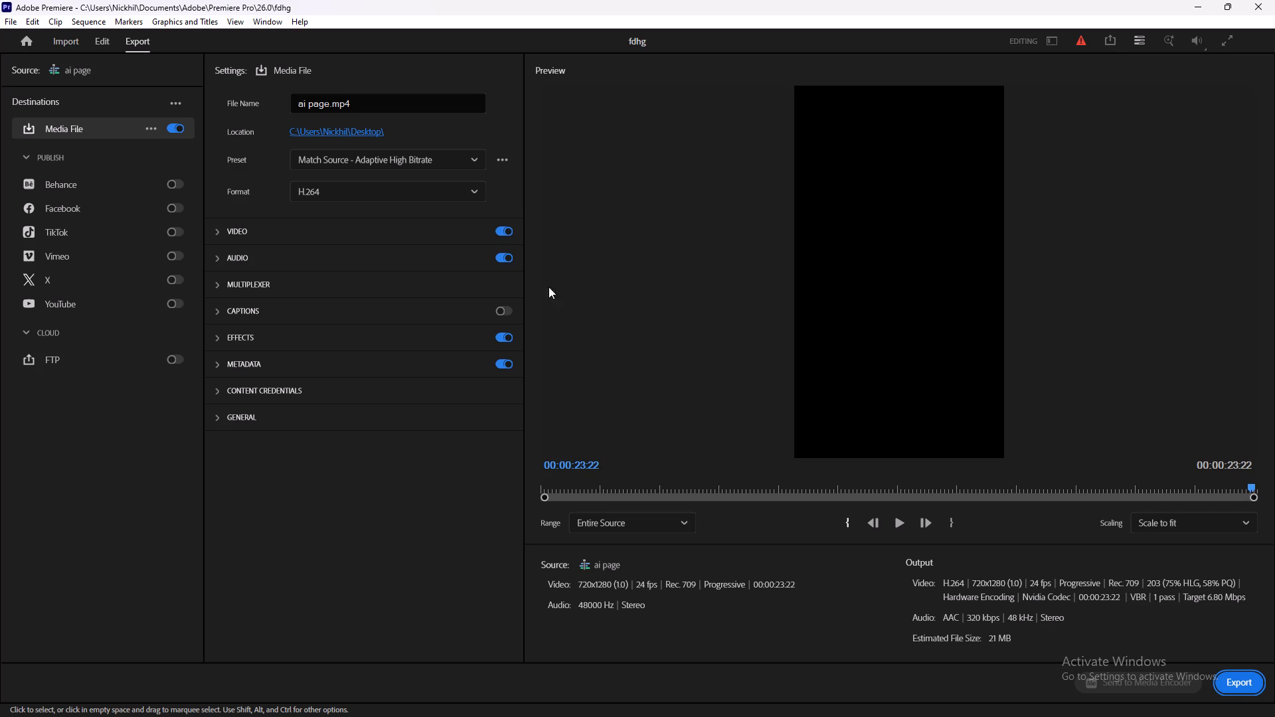
click(1240, 667)
click(1246, 675)
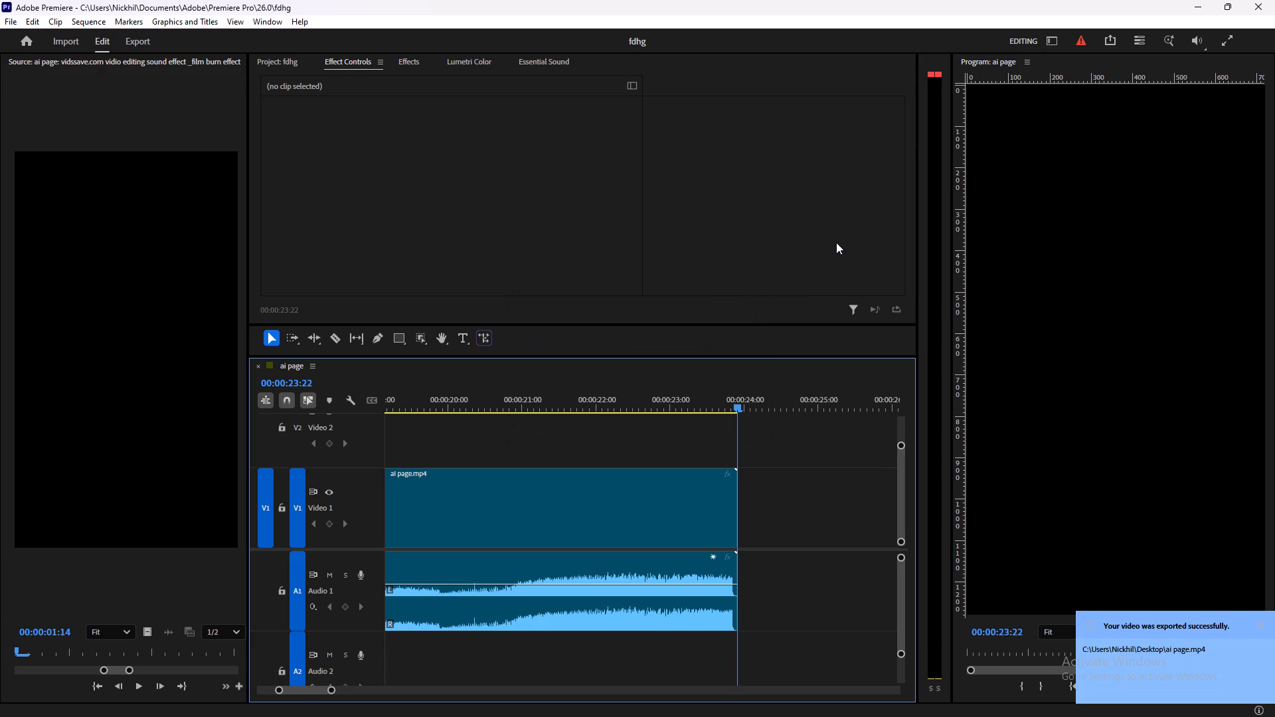
Switch to Google Drive in Chrome and move the existing ai page.mp4 in the ai folder to the trash.
click(1274, 0)
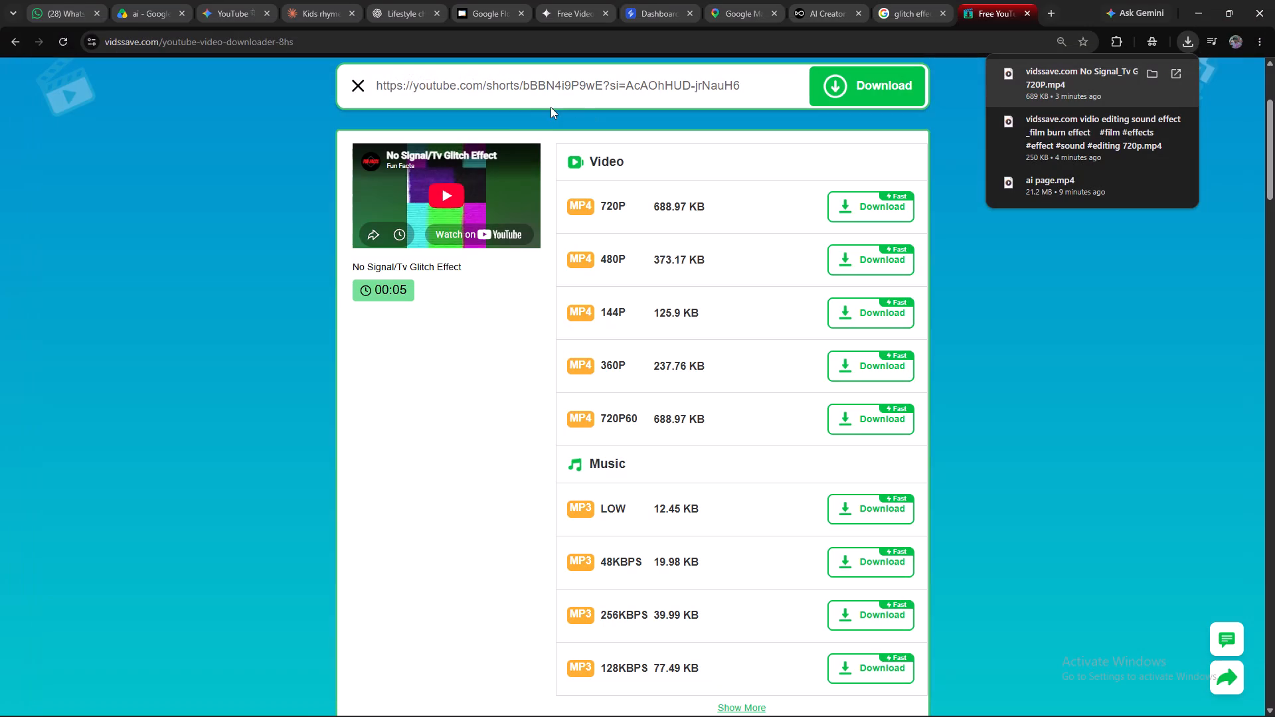
click(171, 0)
right_click(947, 237)
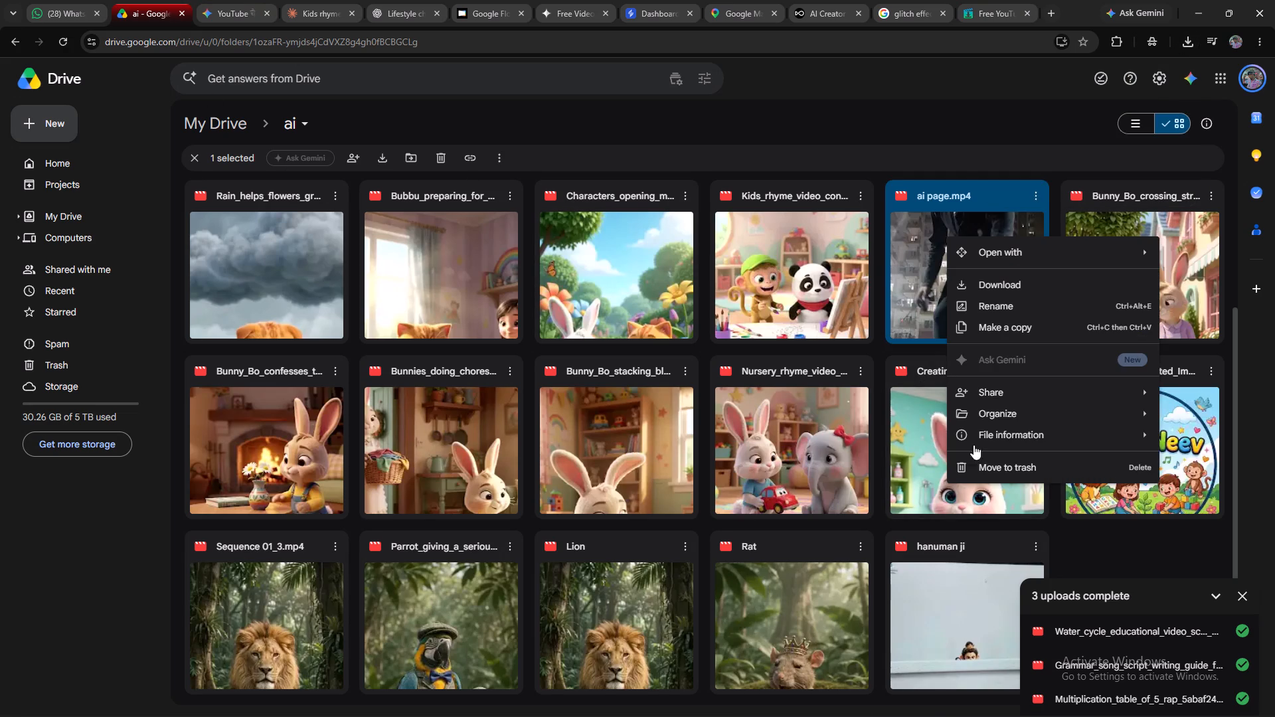
click(986, 463)
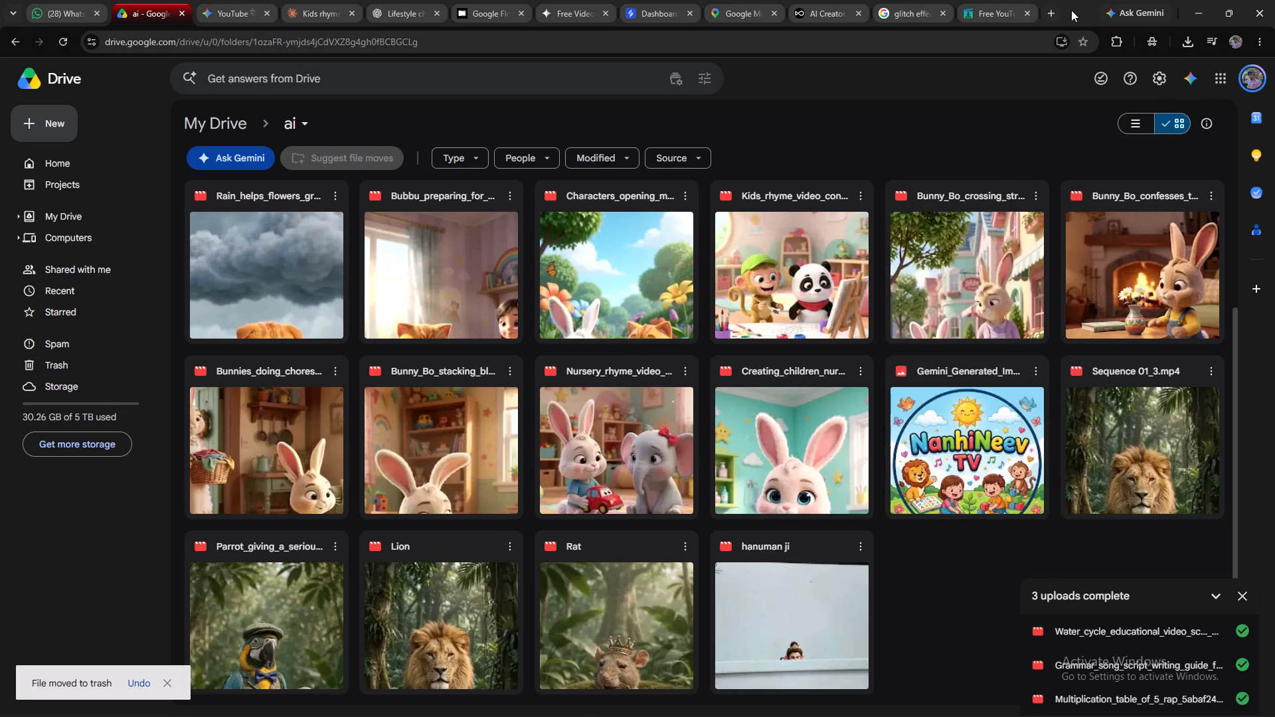
Upload the exported ai page video from the desktop into the ai folder in Google Drive.
double_click(1071, 10)
drag(542, 84, 535, 80)
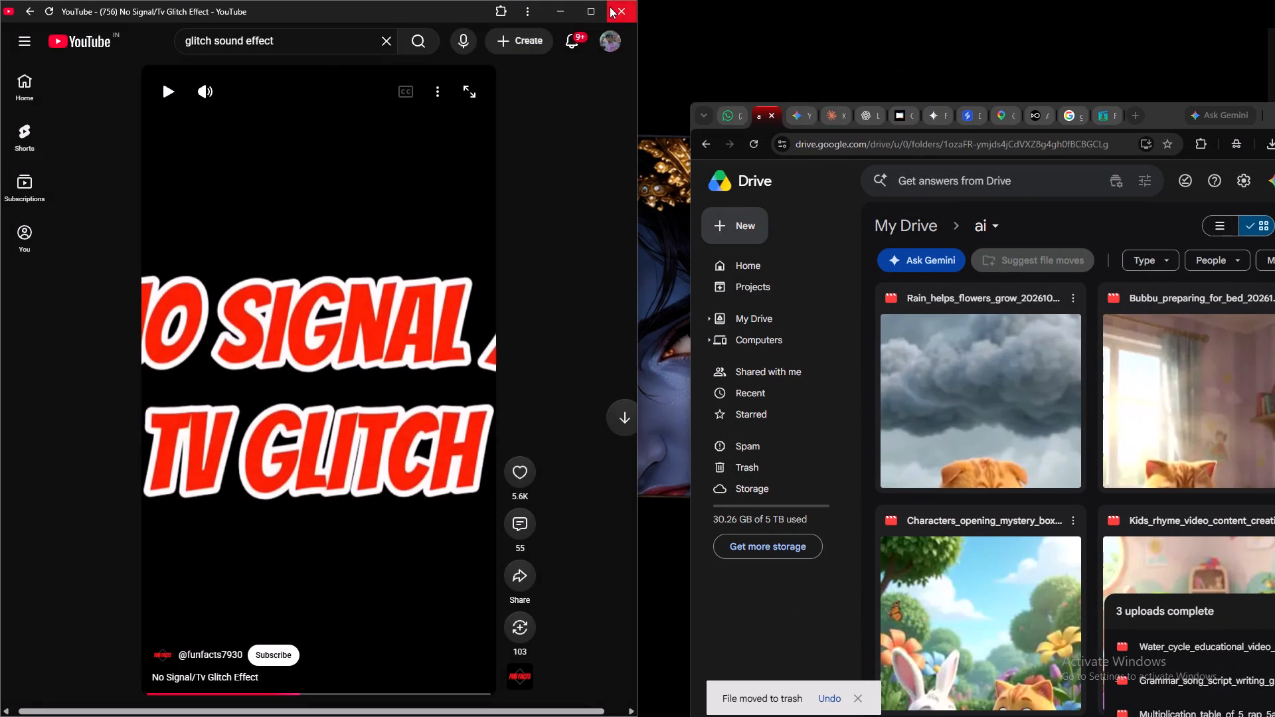
click(566, 5)
drag(27, 93, 493, 331)
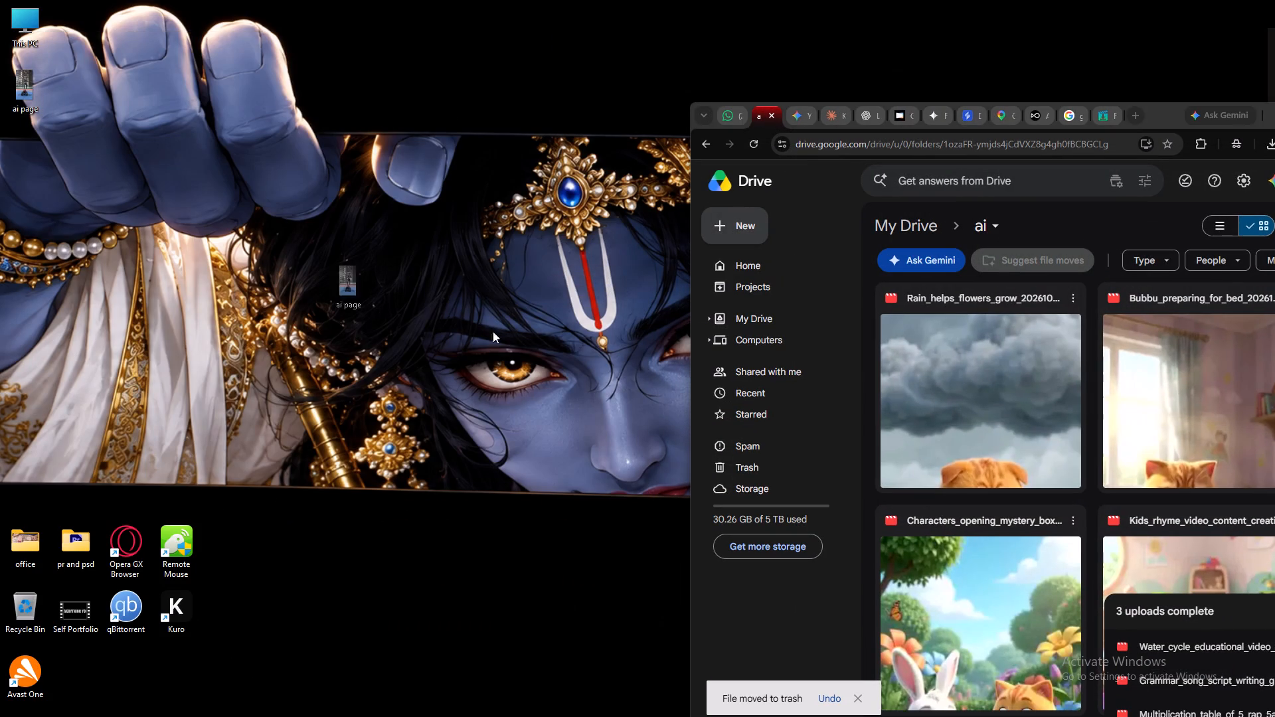
drag(493, 331, 1036, 402)
double_click(1159, 112)
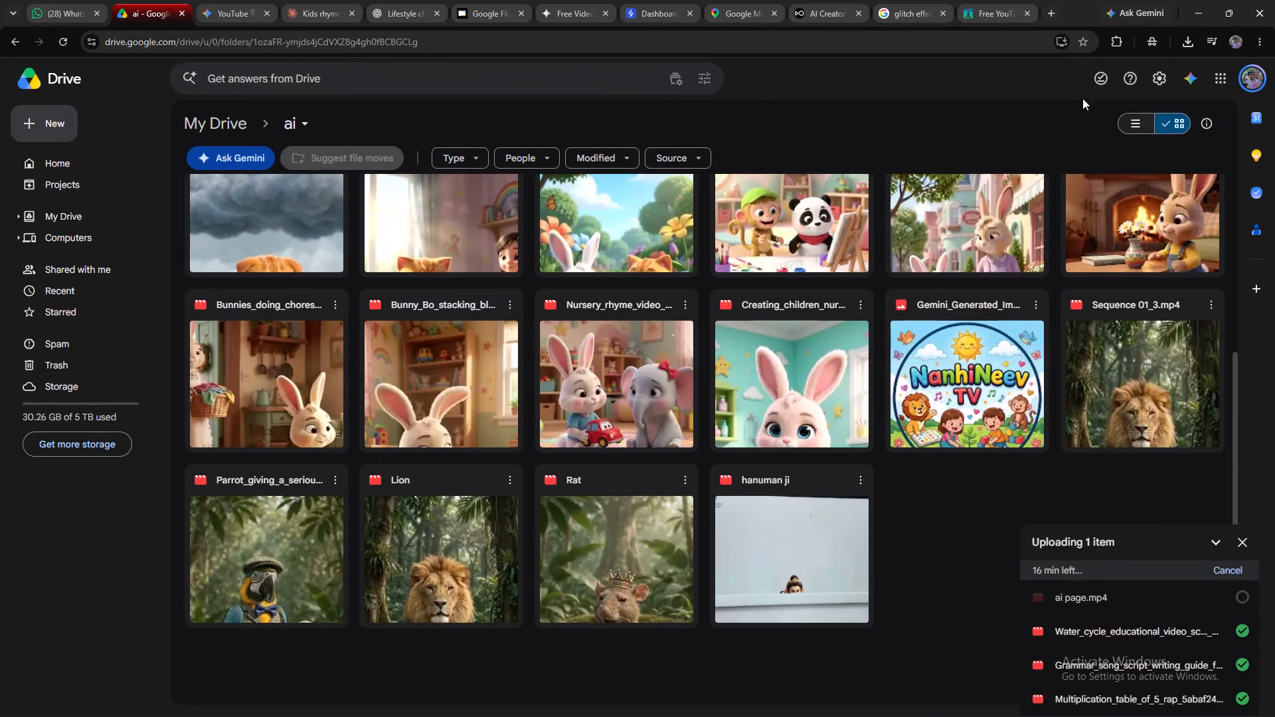